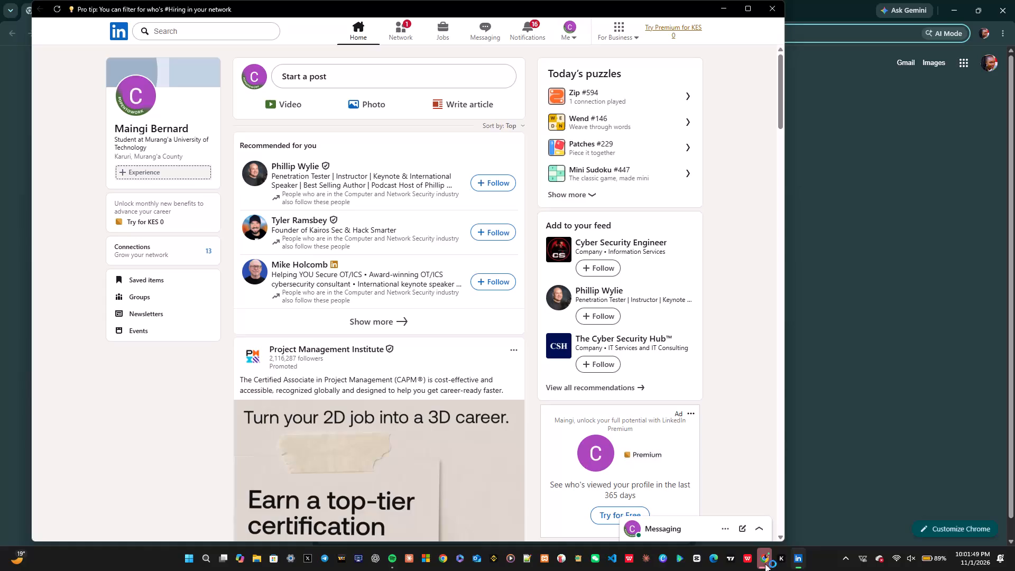
Switch from LinkedIn to the Chrome window showing the New Tab page.
left_click(759, 562)
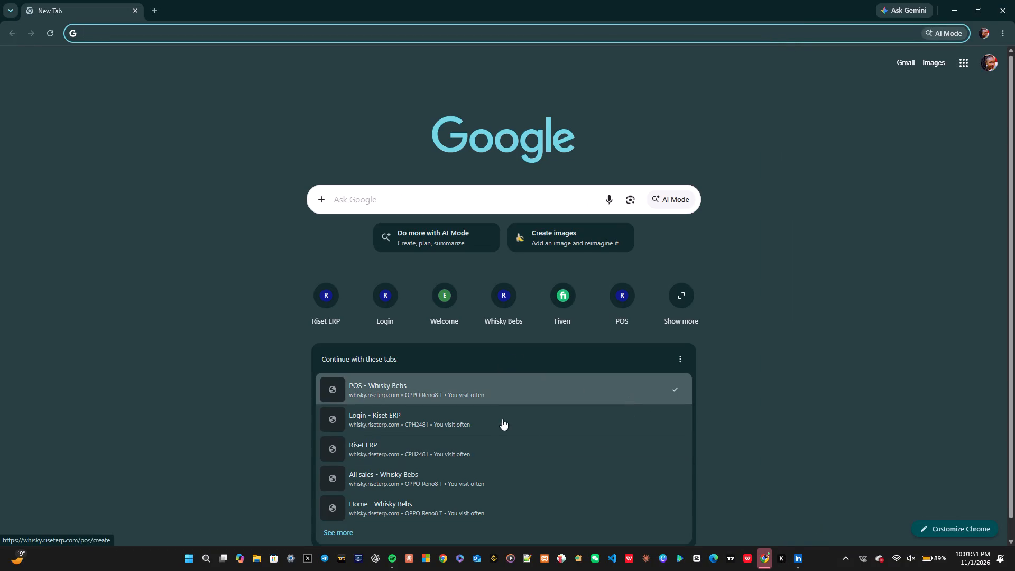
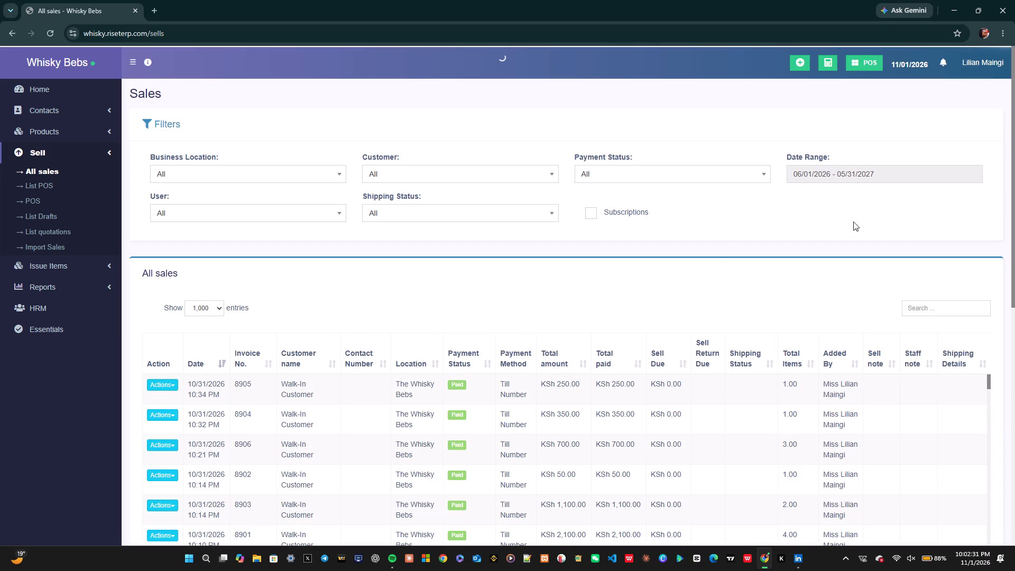
Filter the sales list to the Today date range.
left_click(866, 177)
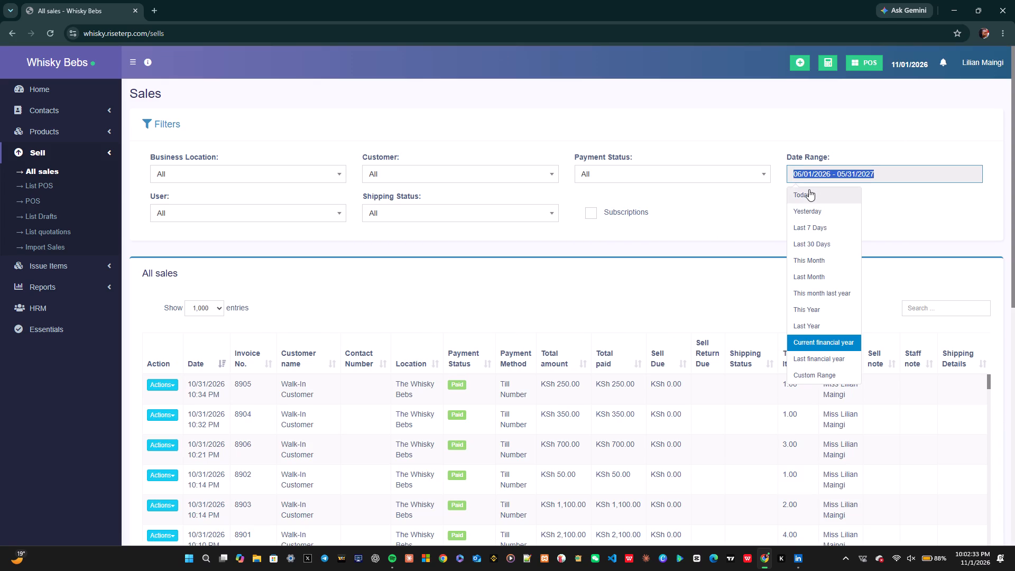
left_click(808, 189)
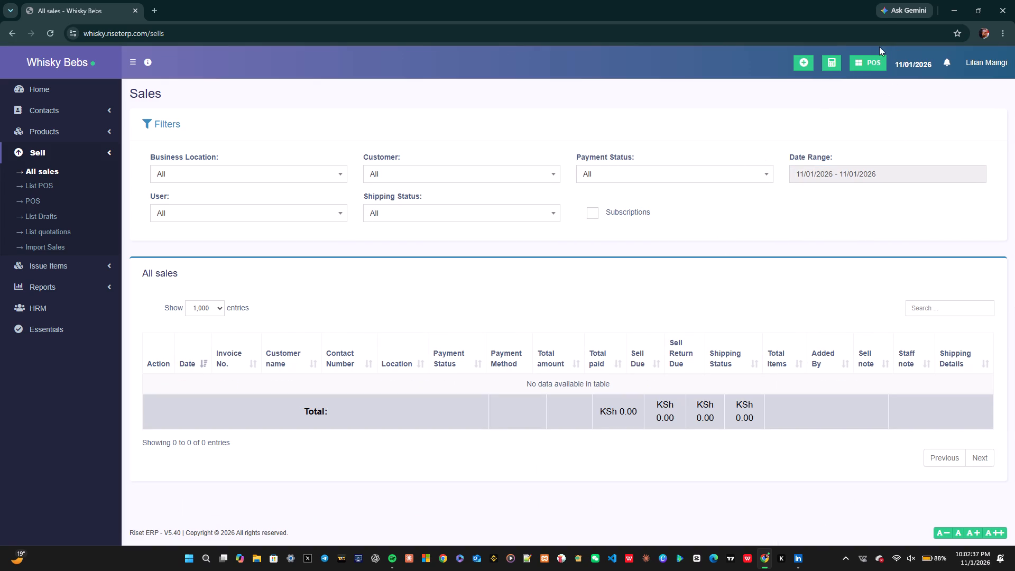
Open the POS screen for a new sale.
left_click(878, 66)
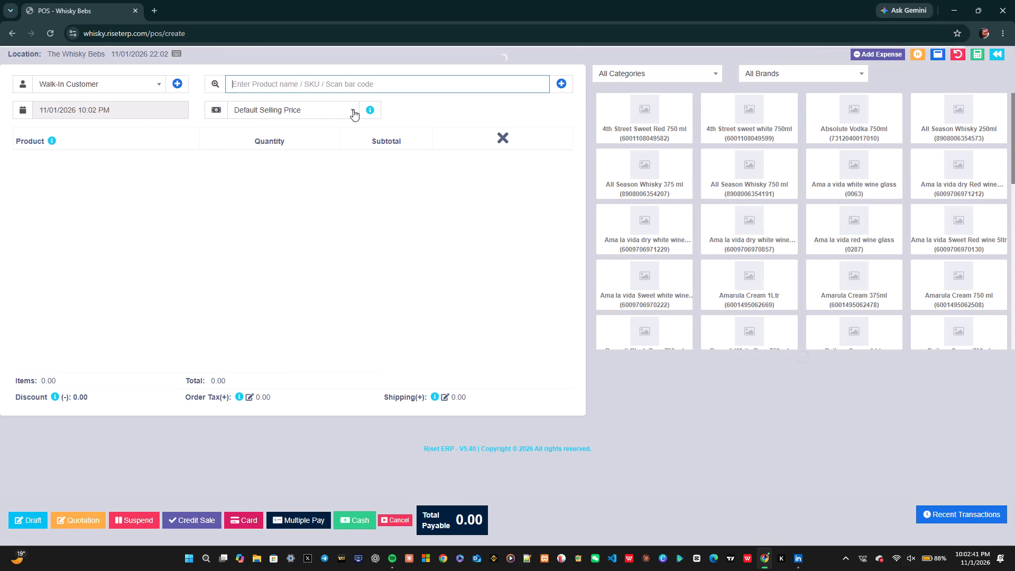
Add 4 pieces of Ama la vida dry white wine 750ml to the sale using the W/S price group.
left_click(353, 109)
left_click(336, 139)
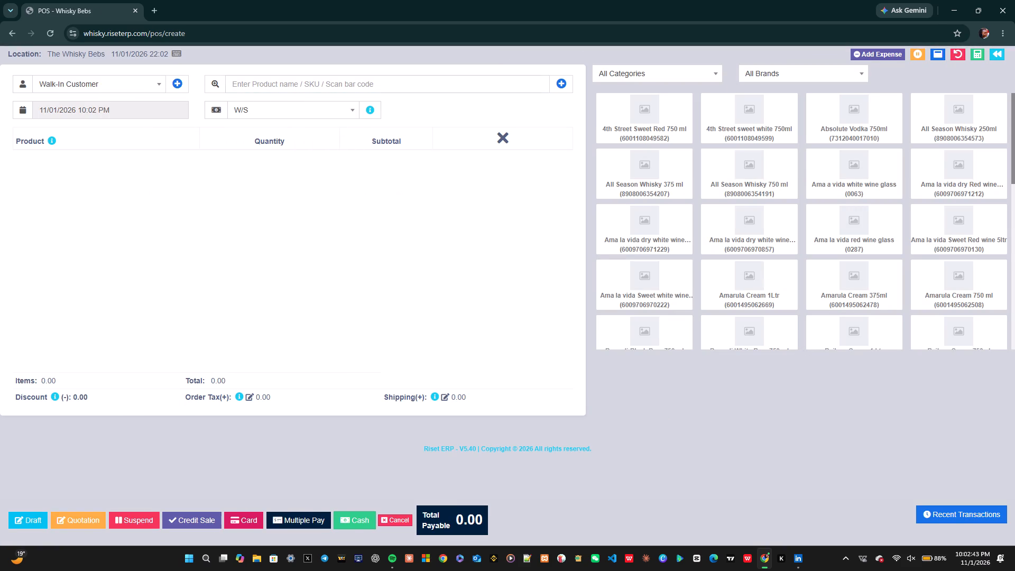
left_click(318, 82)
type("AMA")
key("BackSpace")
key("BackSpace")
key("BackSpace")
key("BackSpace")
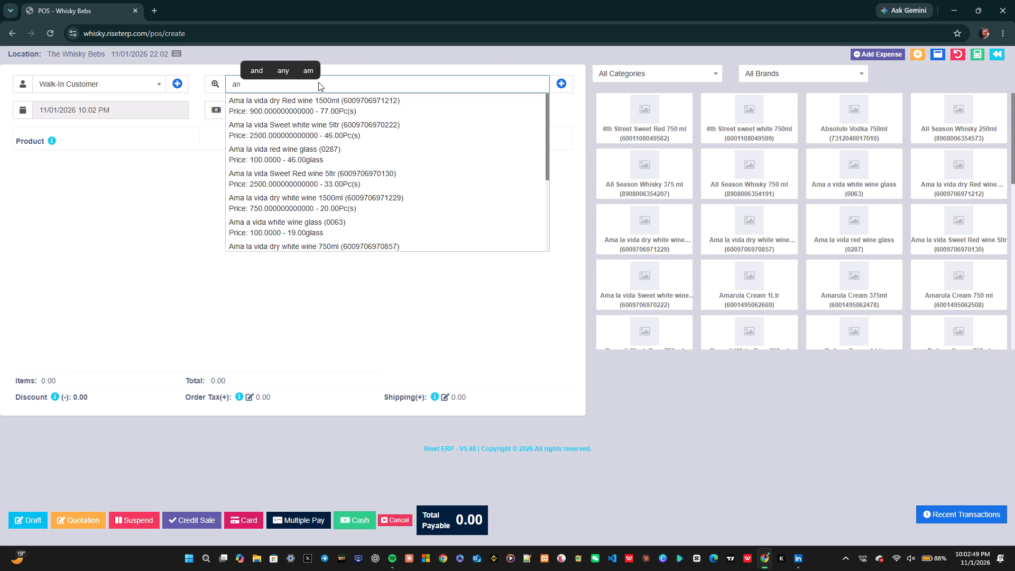
key("BackSpace")
type("ma")
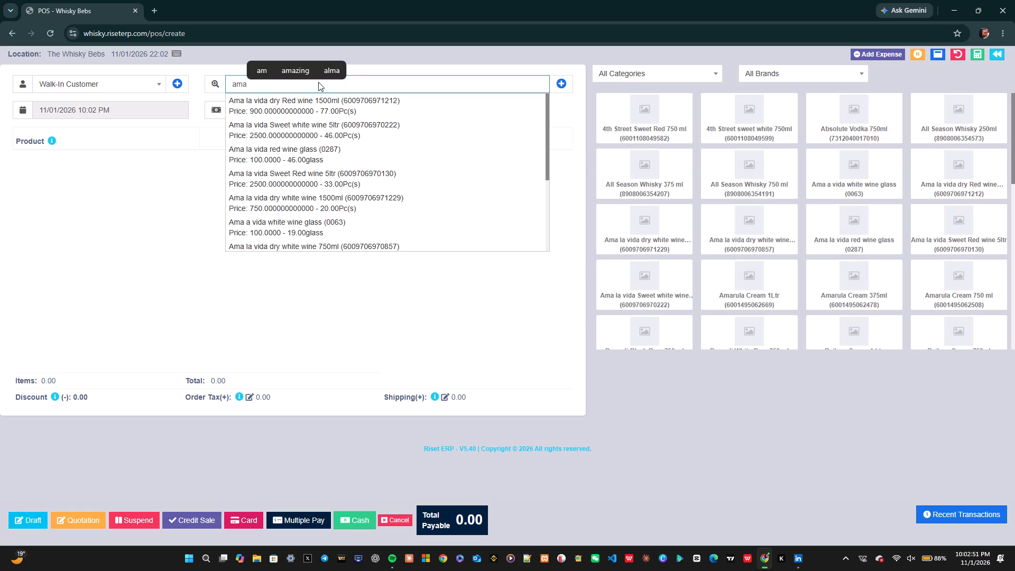
left_click(316, 240)
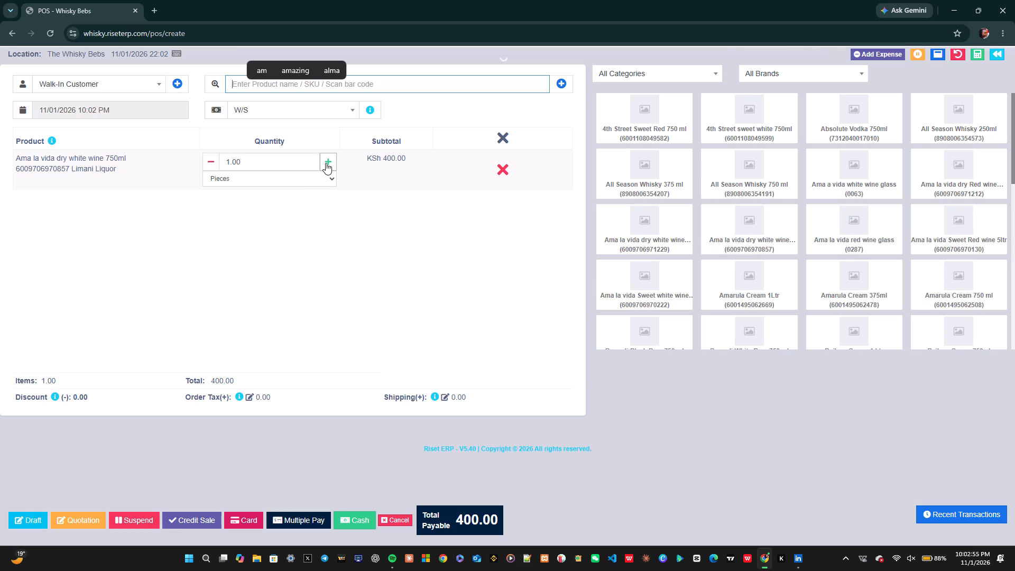
triple_click(326, 163)
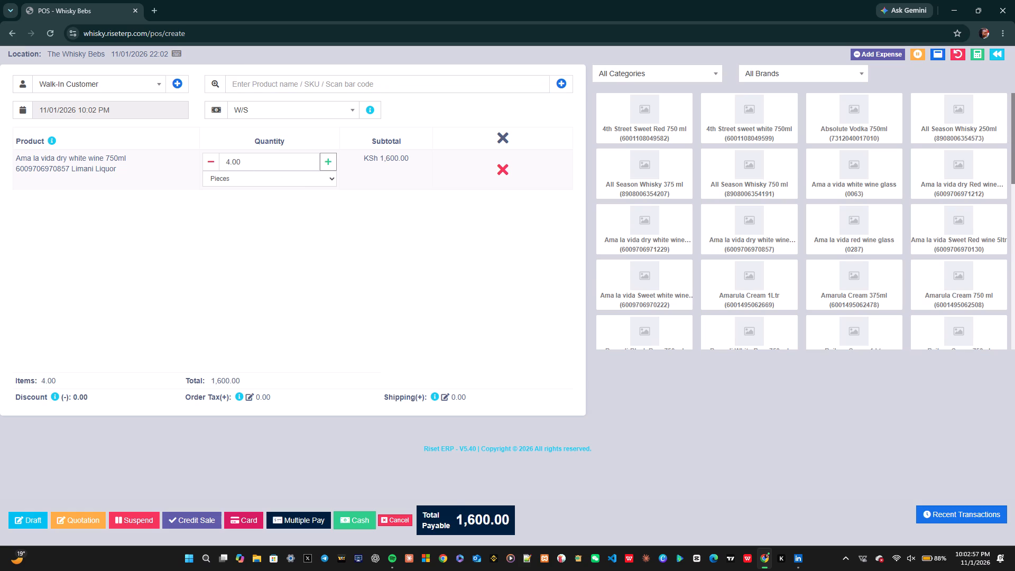
Add 2 pieces of Minute Maid Apple 1 Ltr to the sale using the Default Selling Price group.
left_click(326, 107)
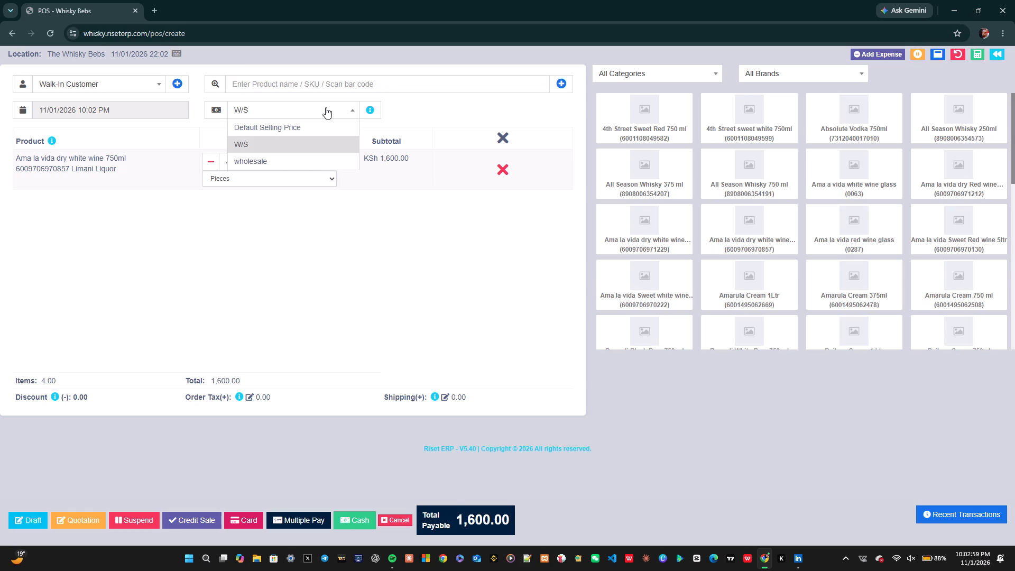
left_click(316, 124)
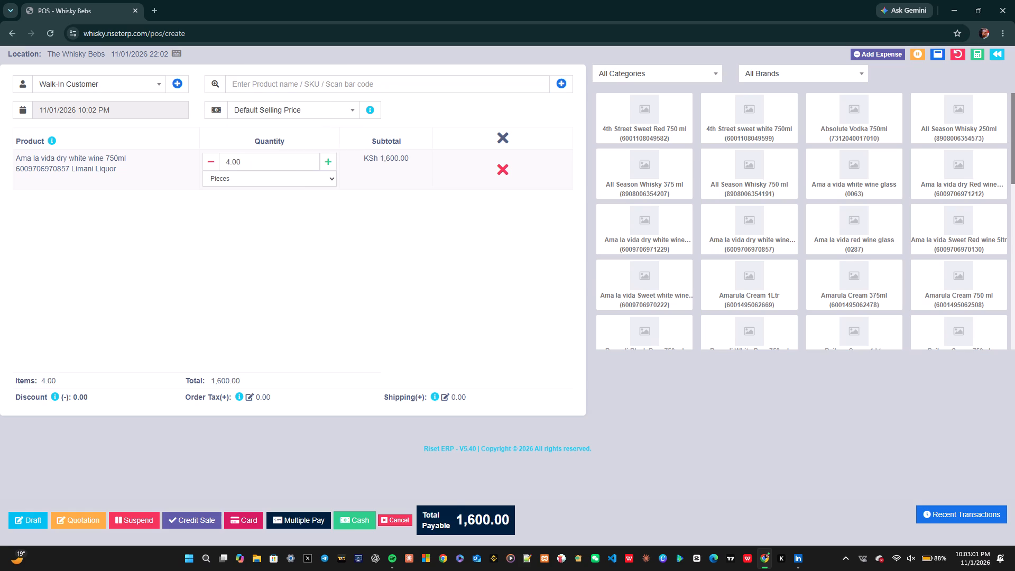
left_click(290, 81)
type("minu")
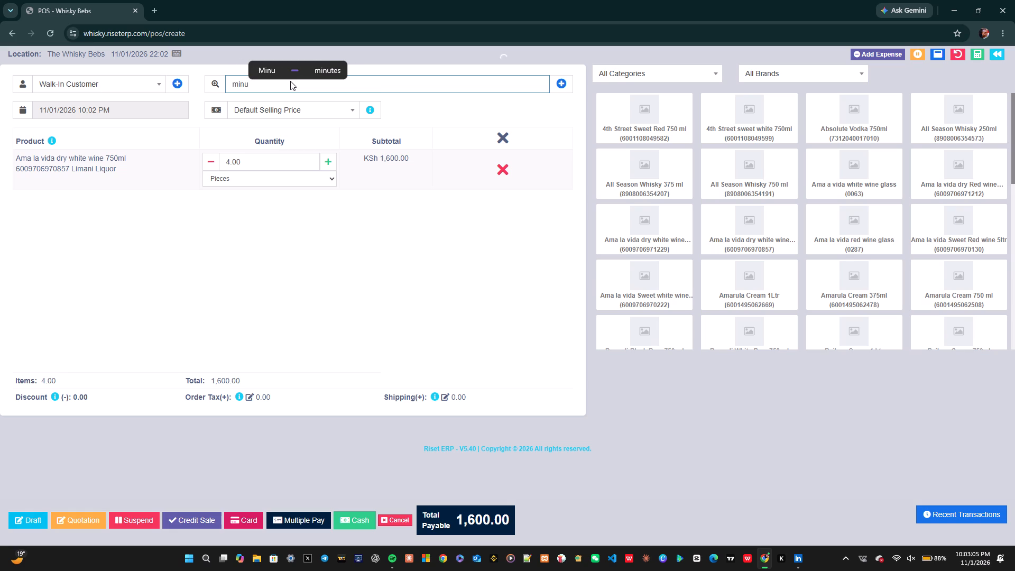
left_click(337, 100)
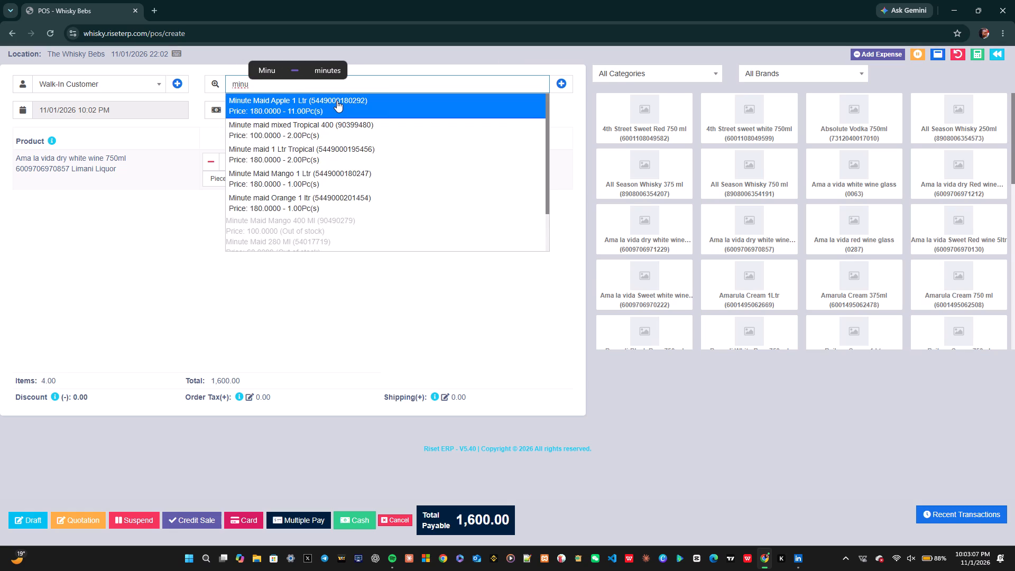
left_click(329, 204)
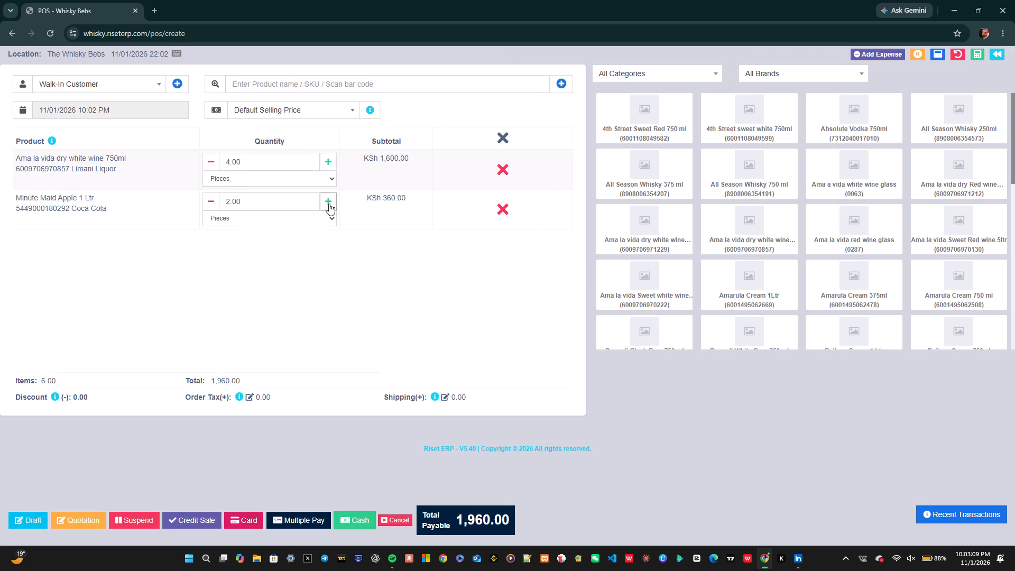
Add 3 pieces of Sprite 500ml to the sale.
left_click(281, 81)
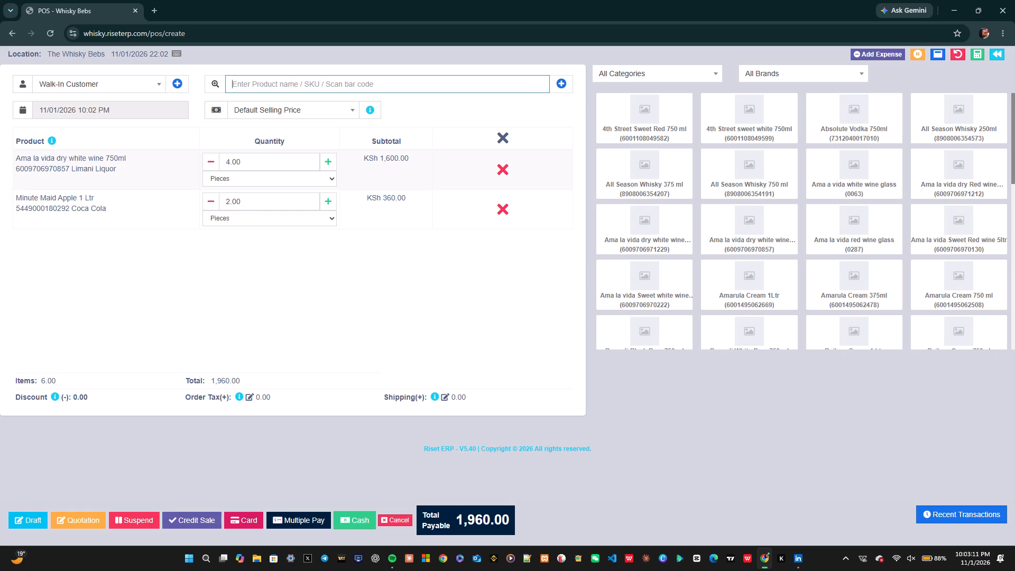
type("spr")
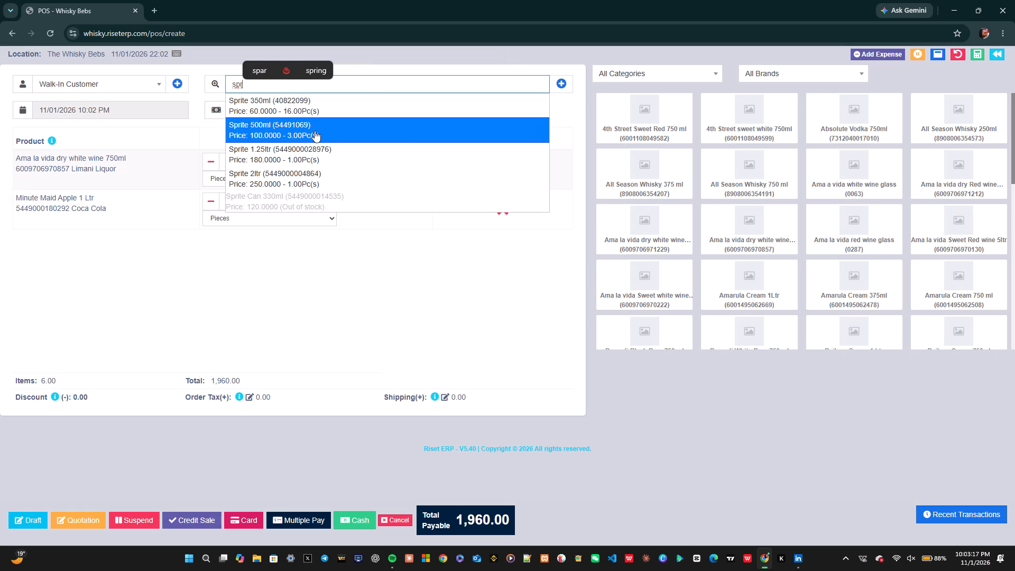
left_click(315, 131)
double_click(329, 241)
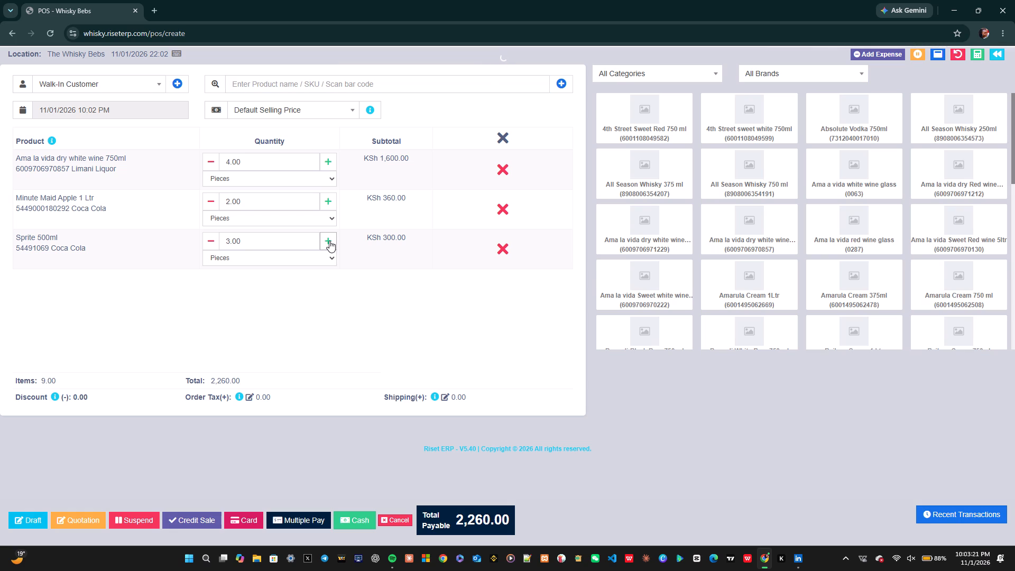
Add 1 piece of Dolce Water 1 ltr to the sale.
left_click(303, 84)
type("dolc")
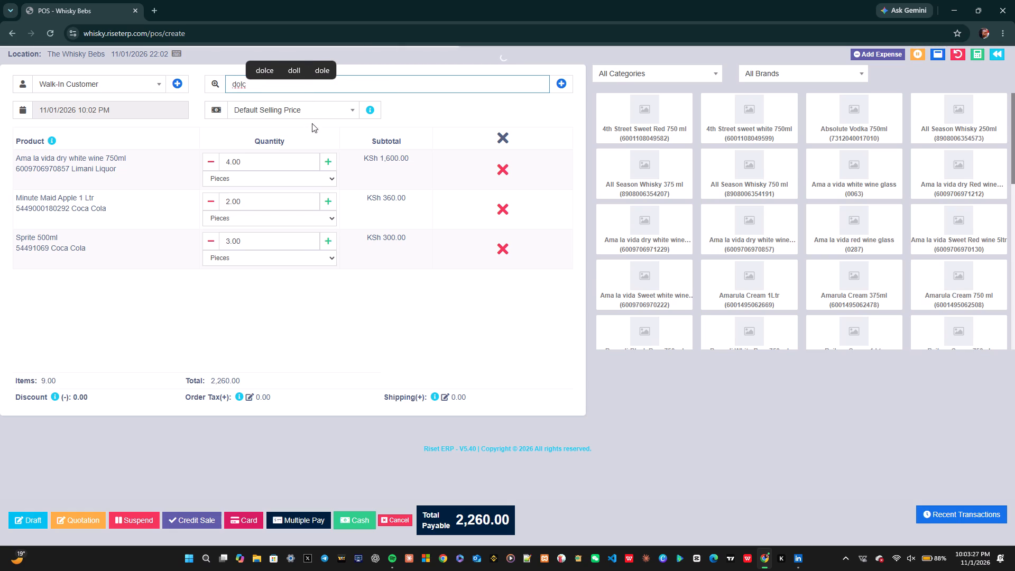
left_click(308, 100)
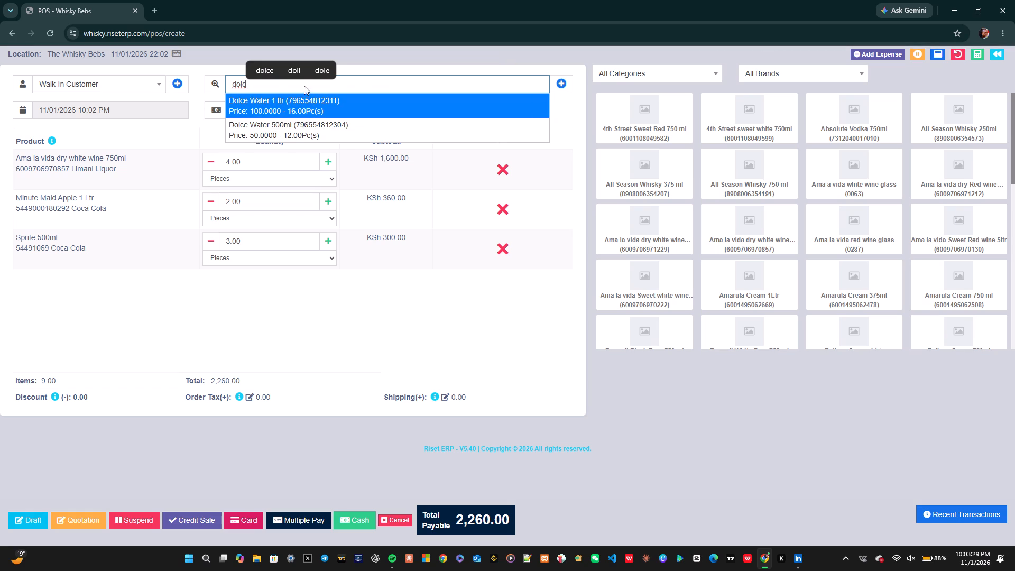
Search for the product "smoo" for the sale.
left_click(299, 82)
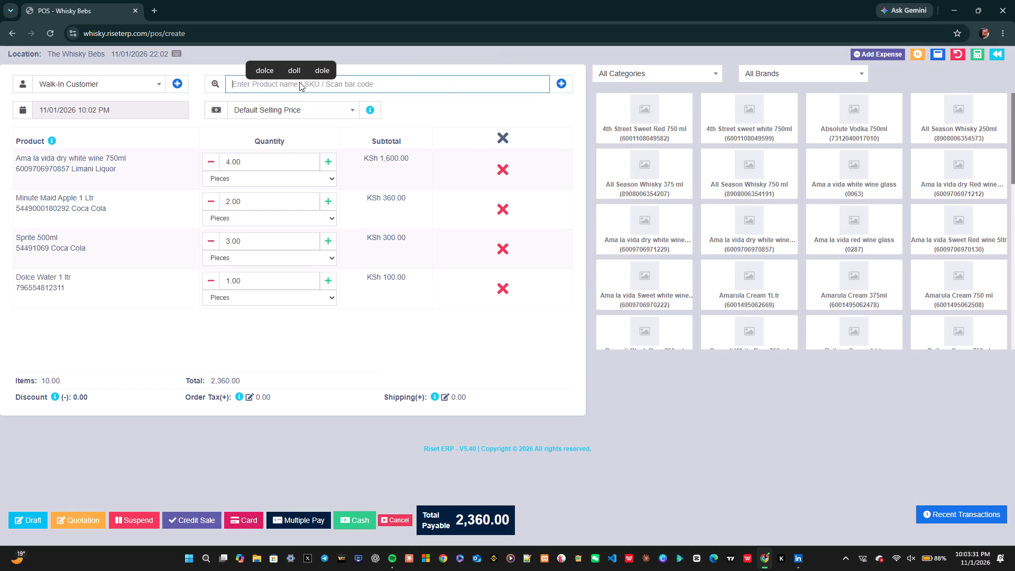
type("smoo")
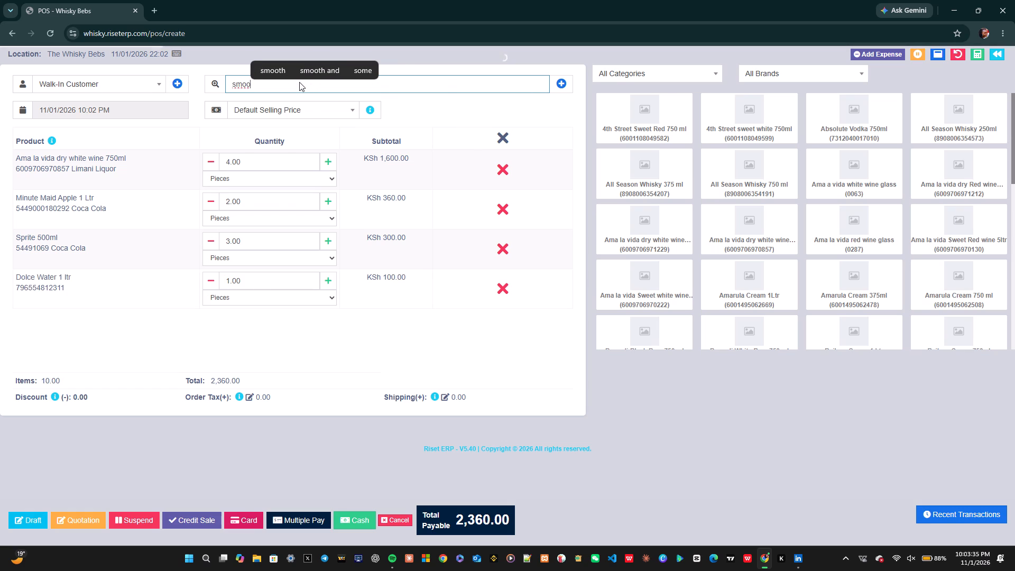
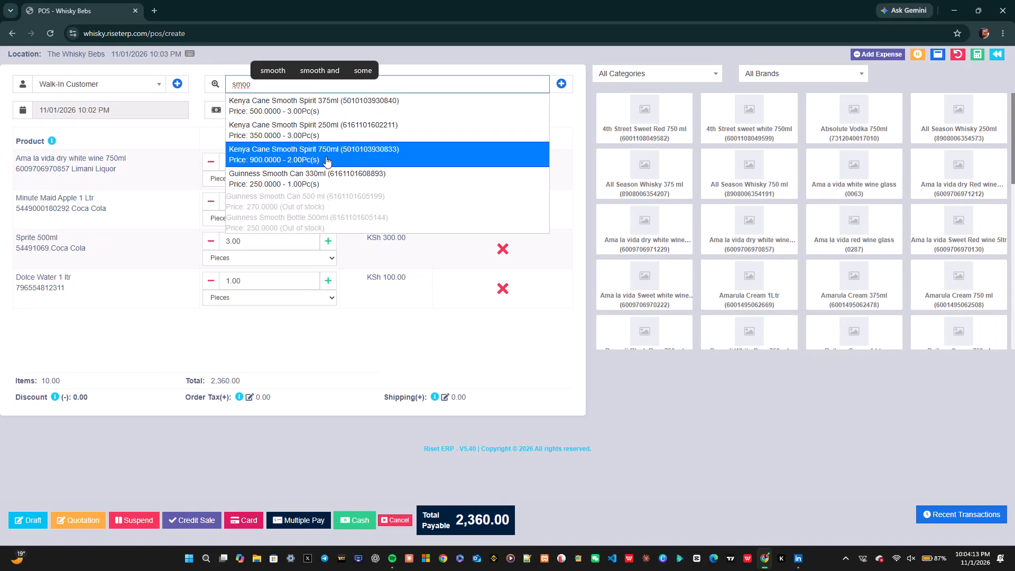
Add 2 pieces of Kenya Cane Smooth Spirit 250ml to the sale from the search results.
left_click(312, 123)
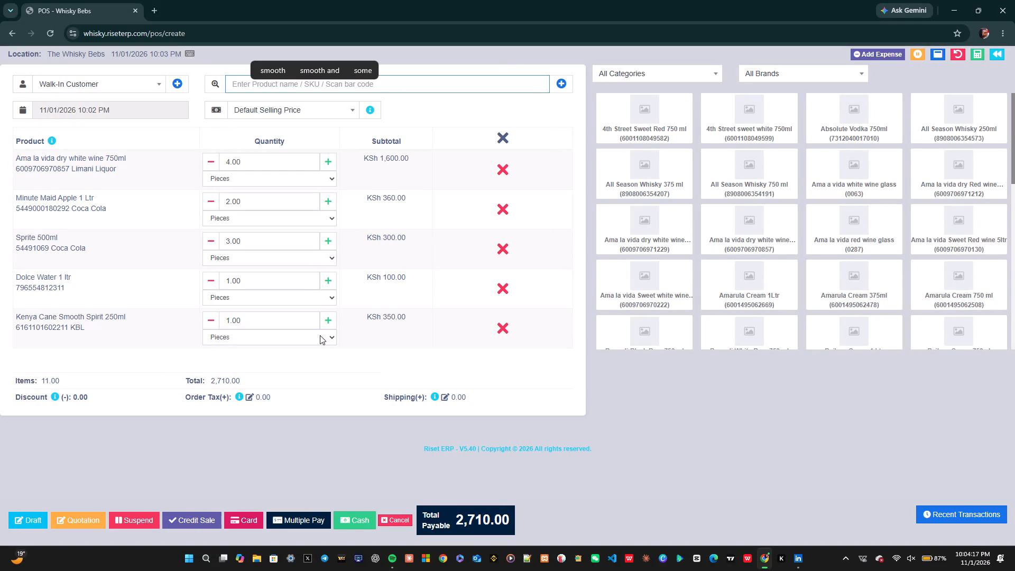
left_click(330, 320)
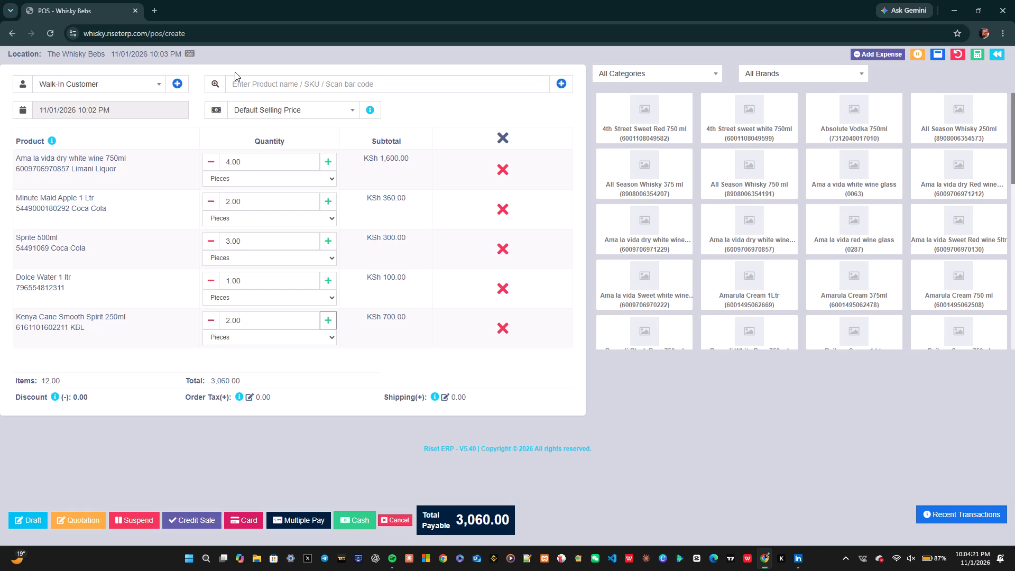
Search for "white" and add 4 pieces of White Cap Bottle 500ml to the sale.
left_click(241, 86)
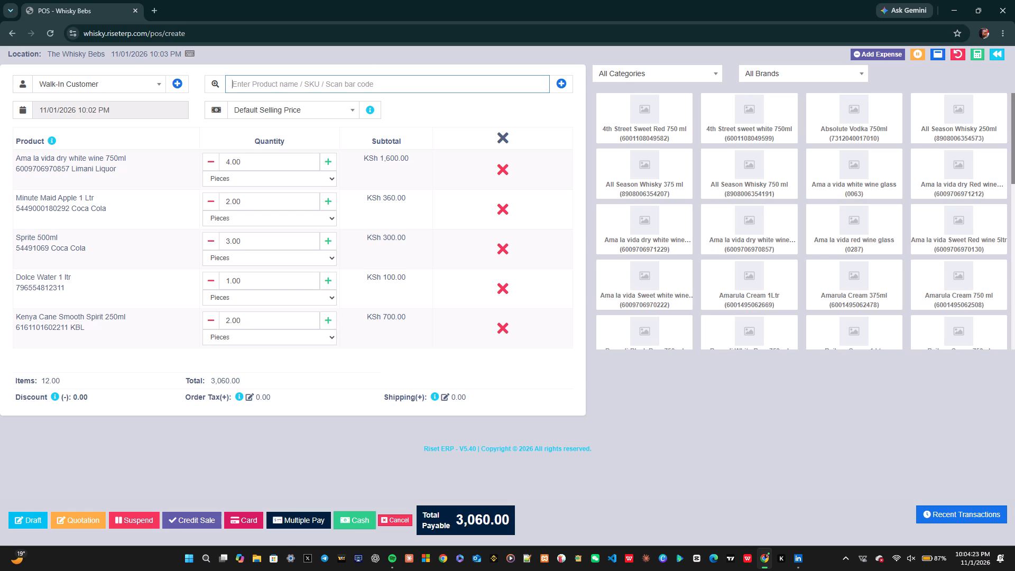
type("white")
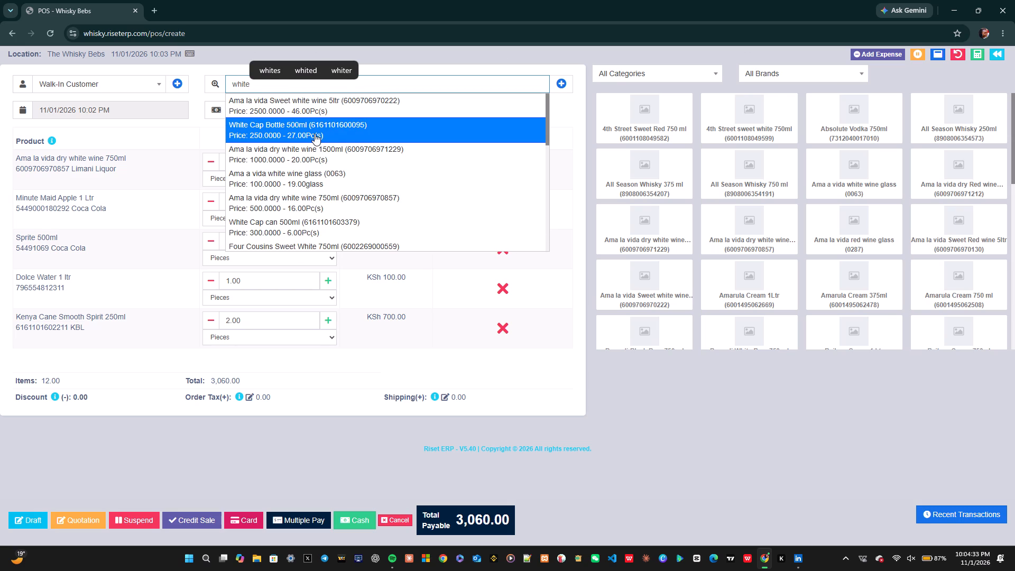
left_click(315, 134)
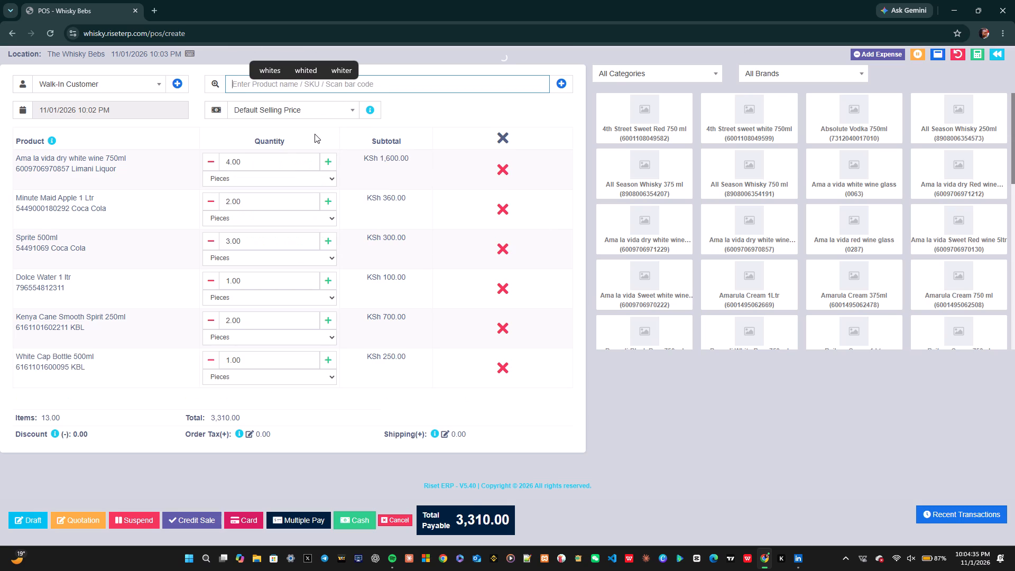
double_click(330, 360)
left_click(330, 360)
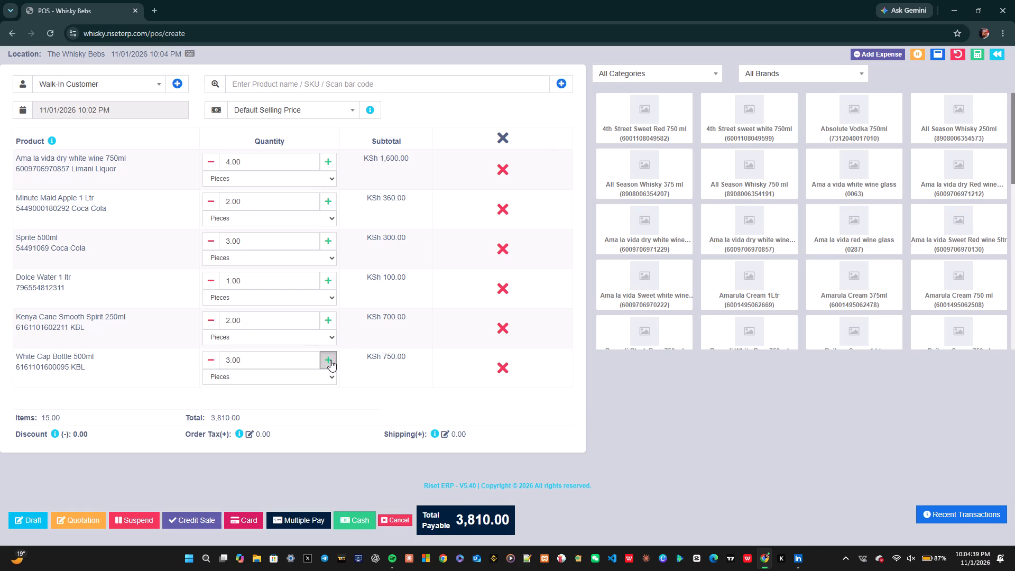
Search for "white" again and add 2 pieces of White Cap can 500ml to the sale.
left_click(261, 83)
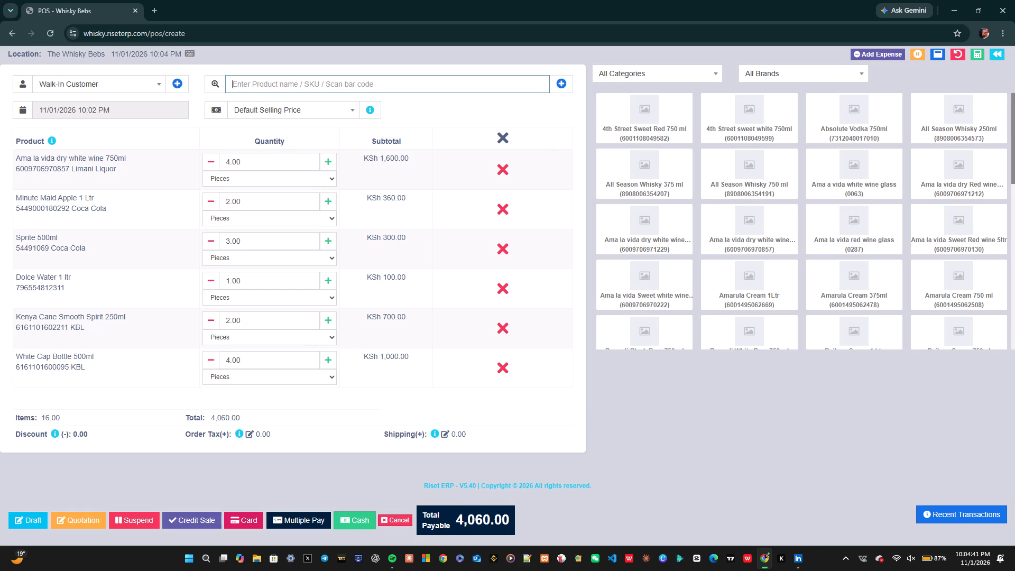
type("white")
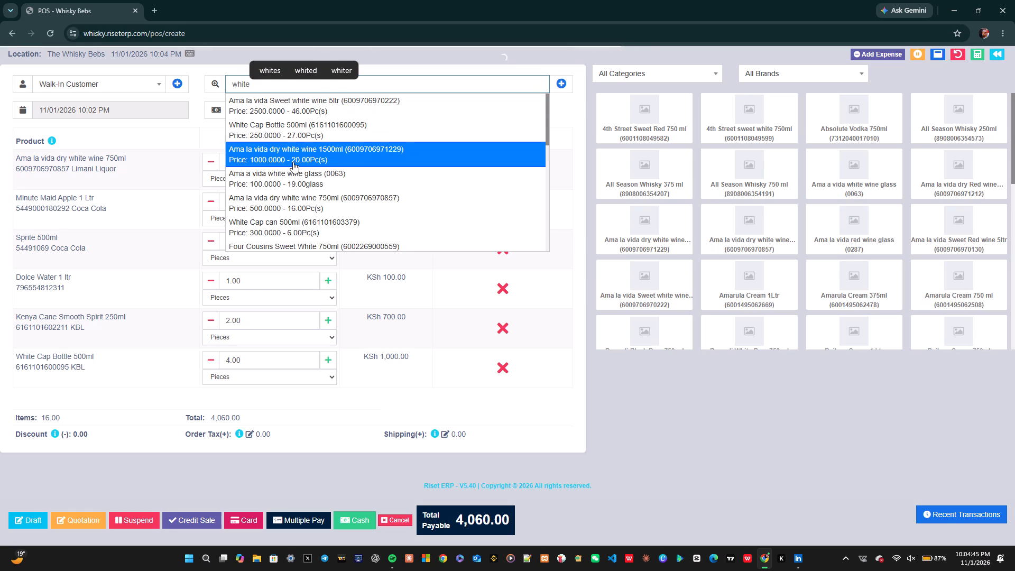
left_click(325, 231)
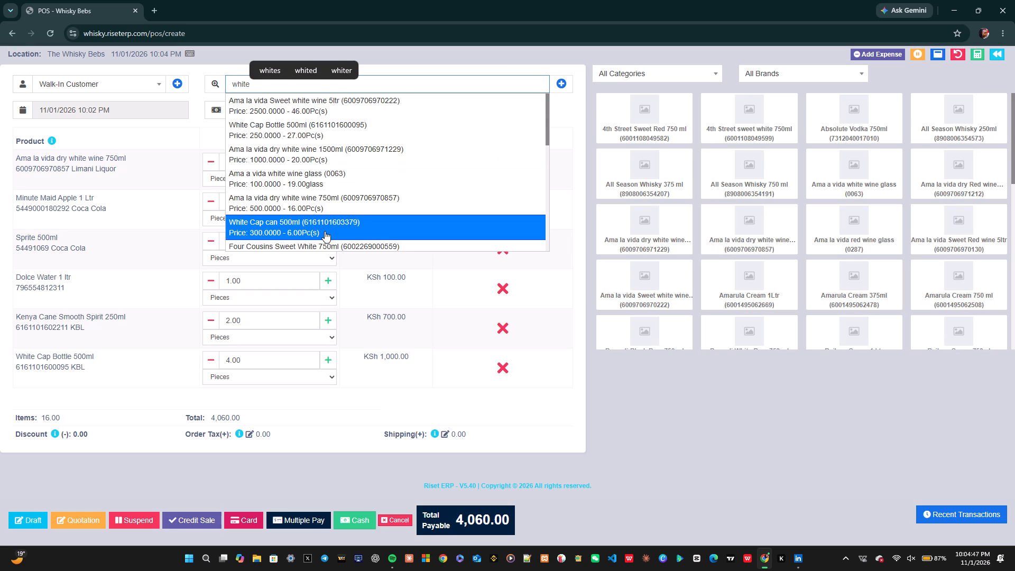
left_click(324, 373)
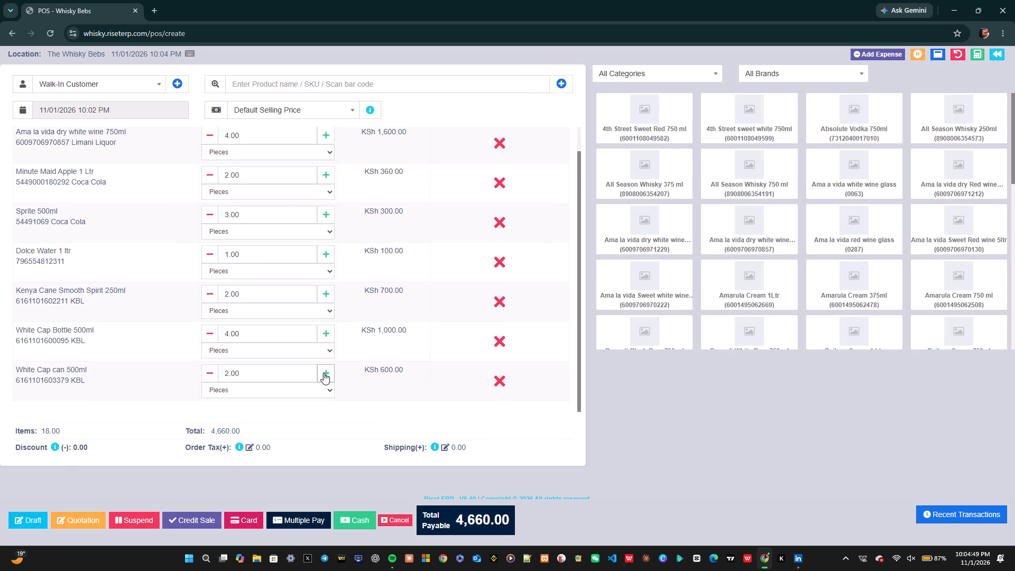
Search for "chr" and add 2 pieces of Chrome Vodka 250 ml to the sale.
left_click(248, 84)
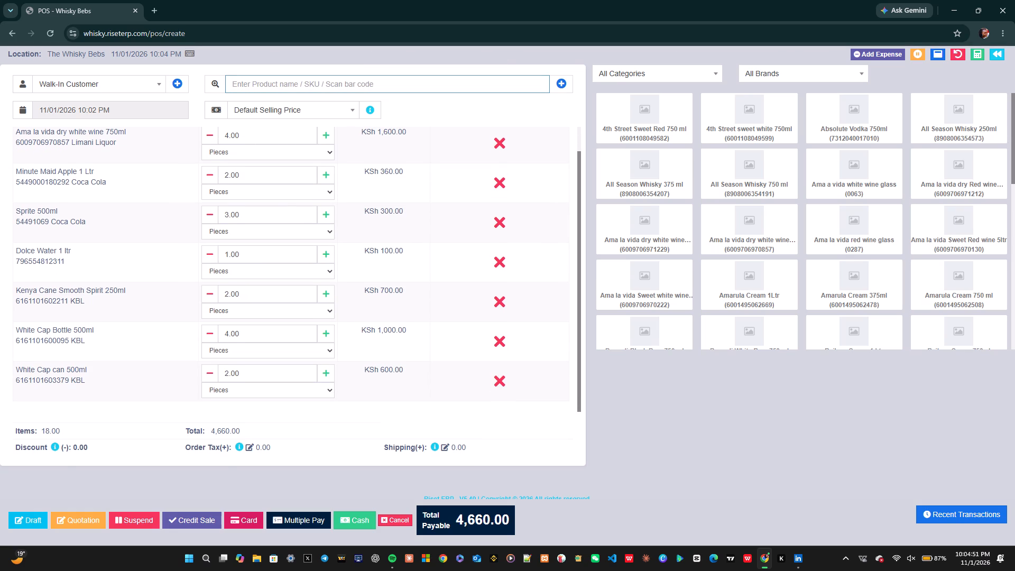
type("chr")
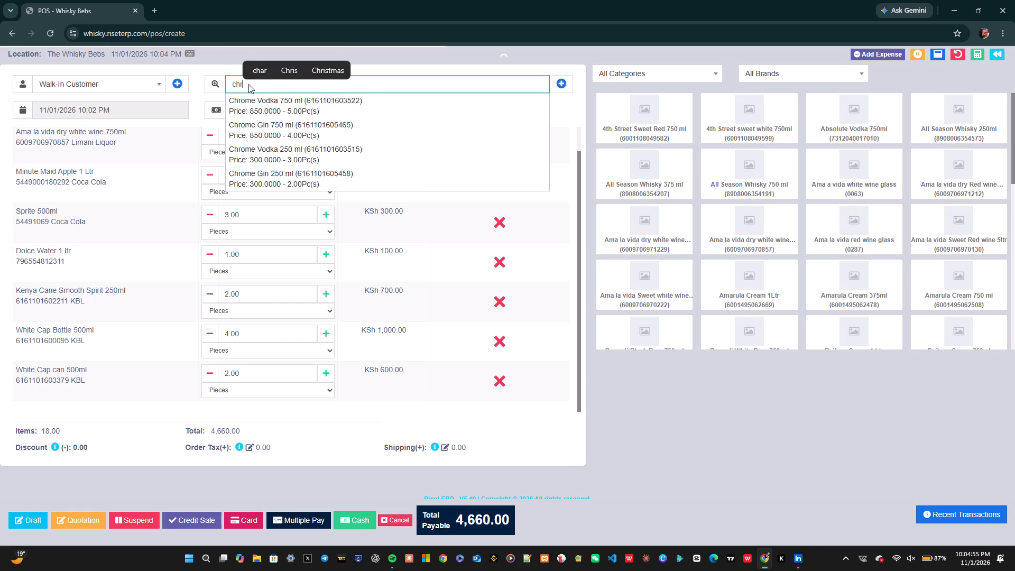
left_click(305, 158)
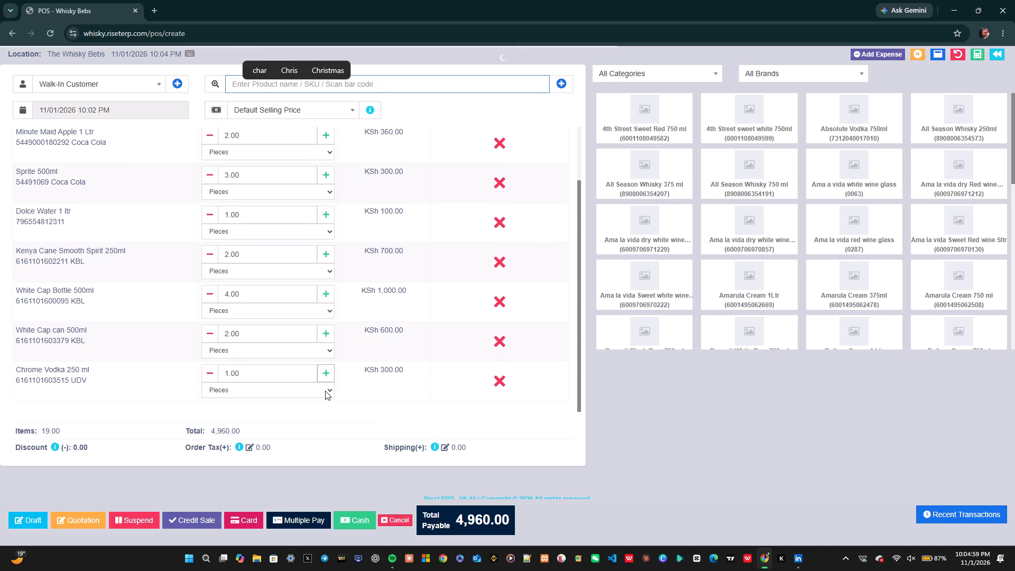
left_click(327, 370)
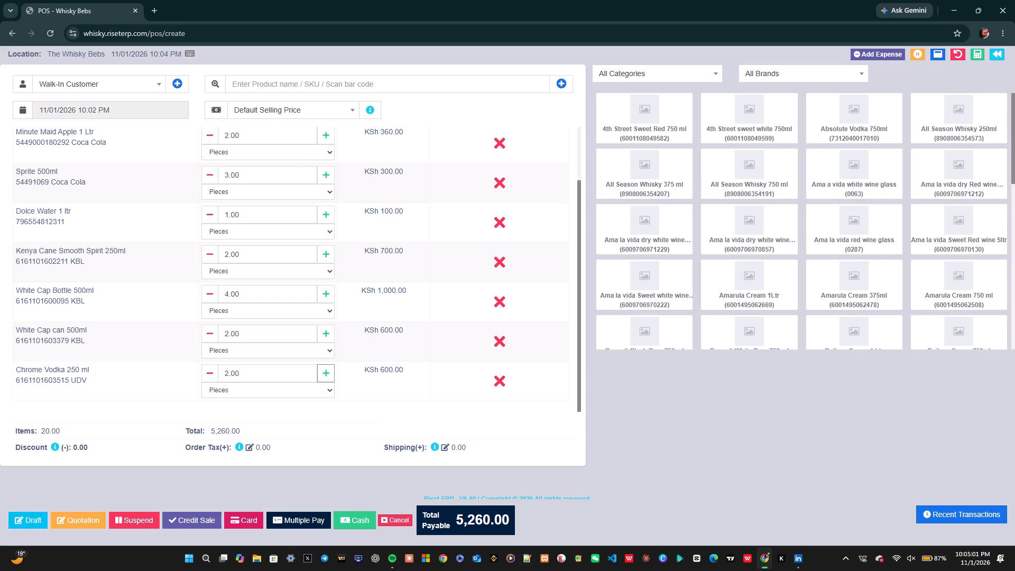
Search for "tusk" and add 3 pieces of Tusker Lager Can 500ml to the sale.
left_click(264, 87)
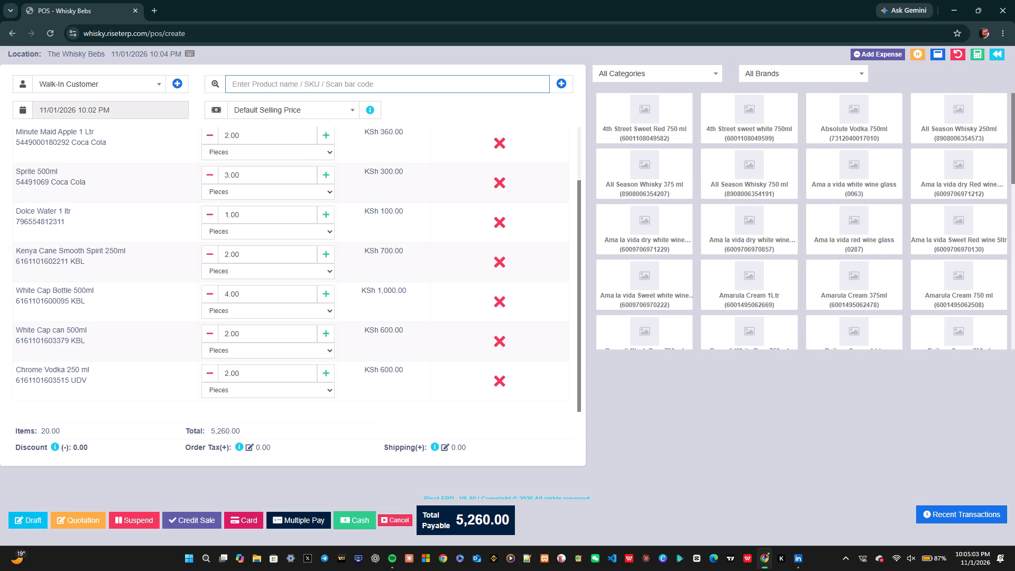
type("tuskeer")
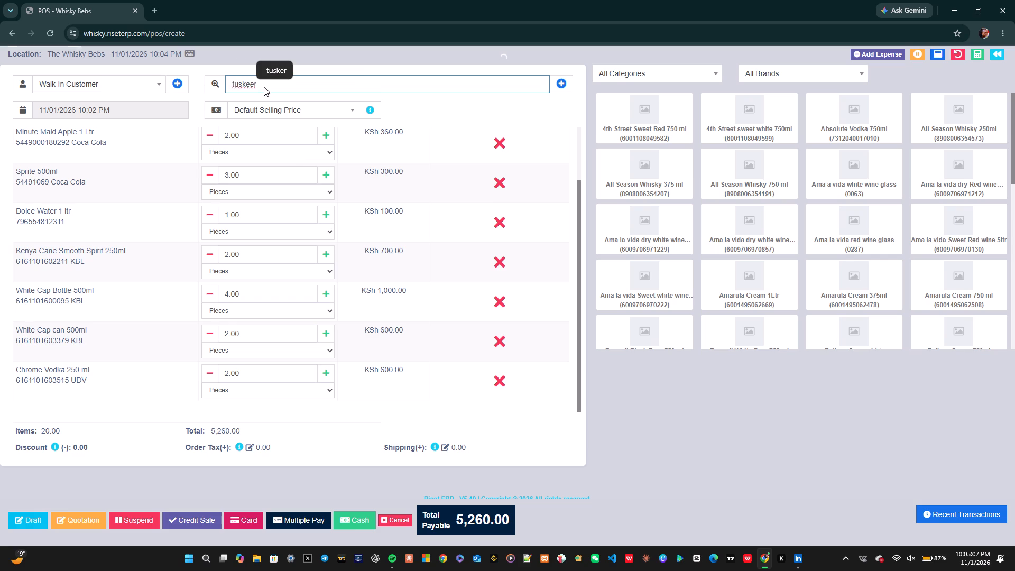
key("BackSpace")
key("BackSpace")
key("BackSpace")
type("tus")
key("k")
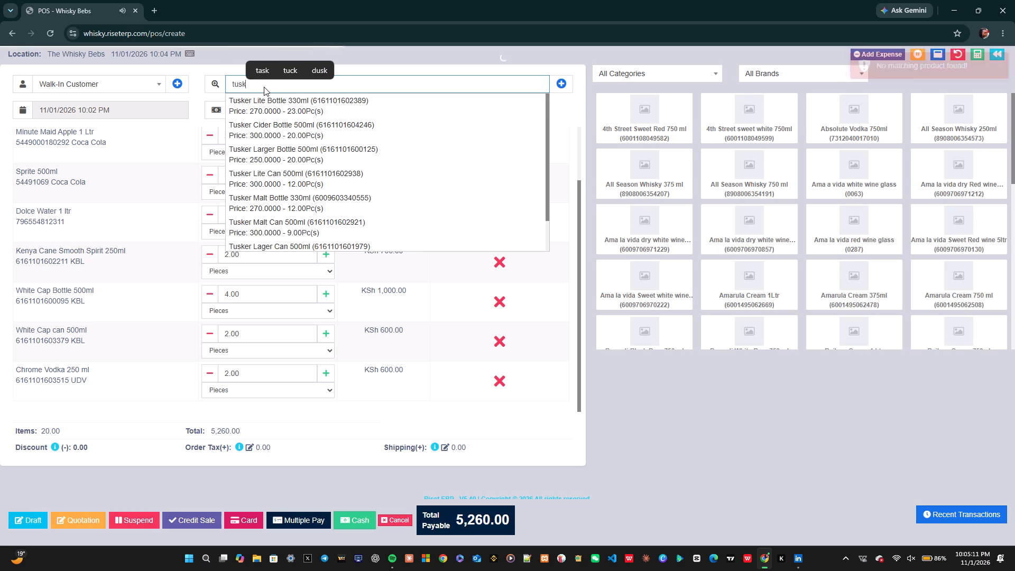
left_click(306, 242)
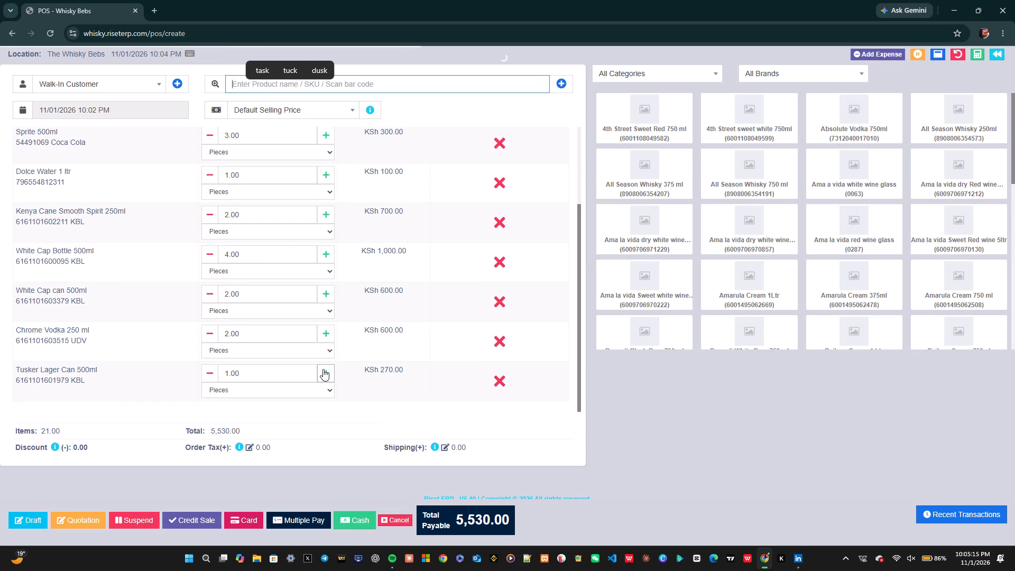
double_click(323, 374)
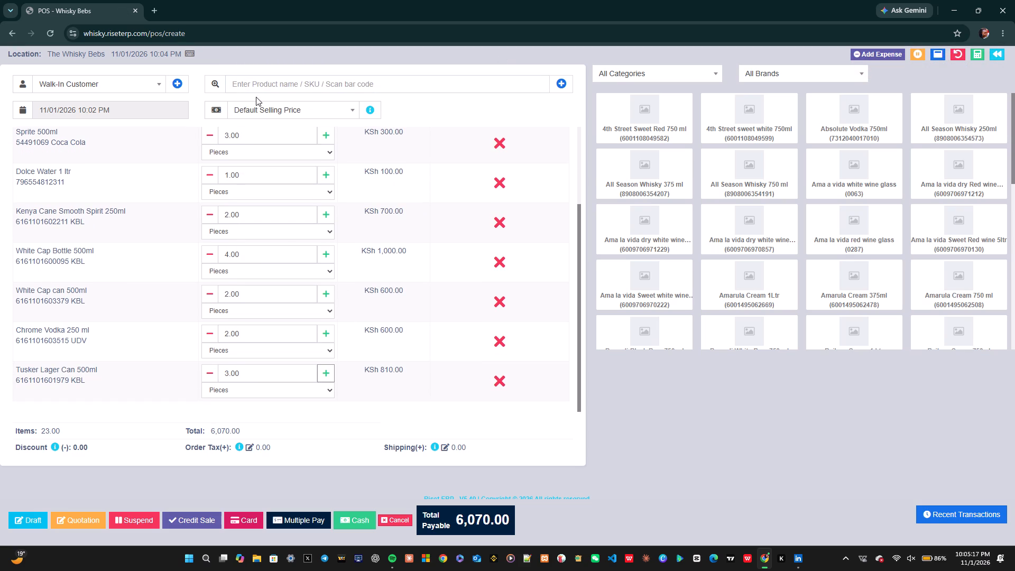
Search for "tusker" and add 5 pieces of Tusker Larger Bottle 500ml to the sale.
left_click(256, 79)
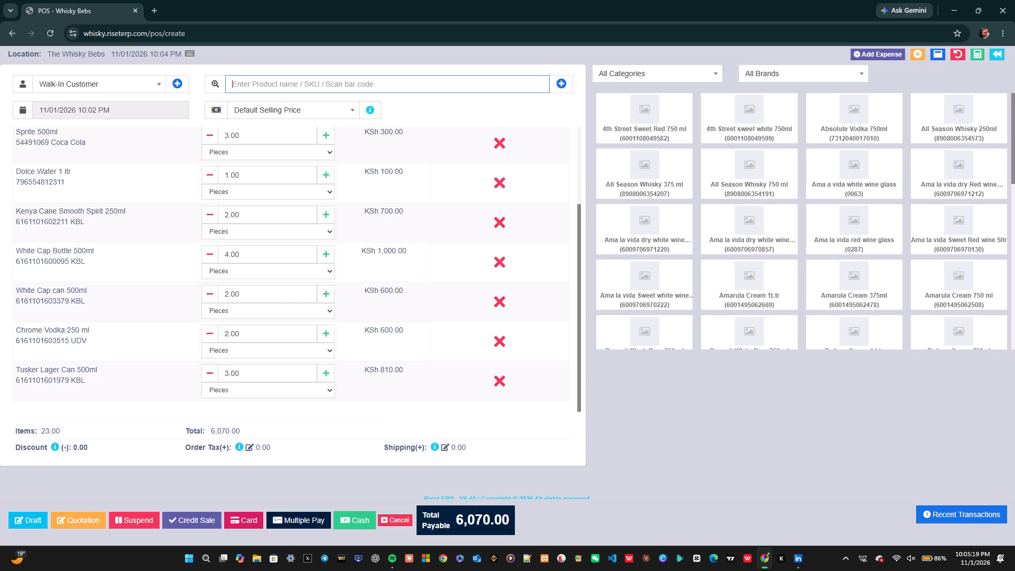
type("tusker")
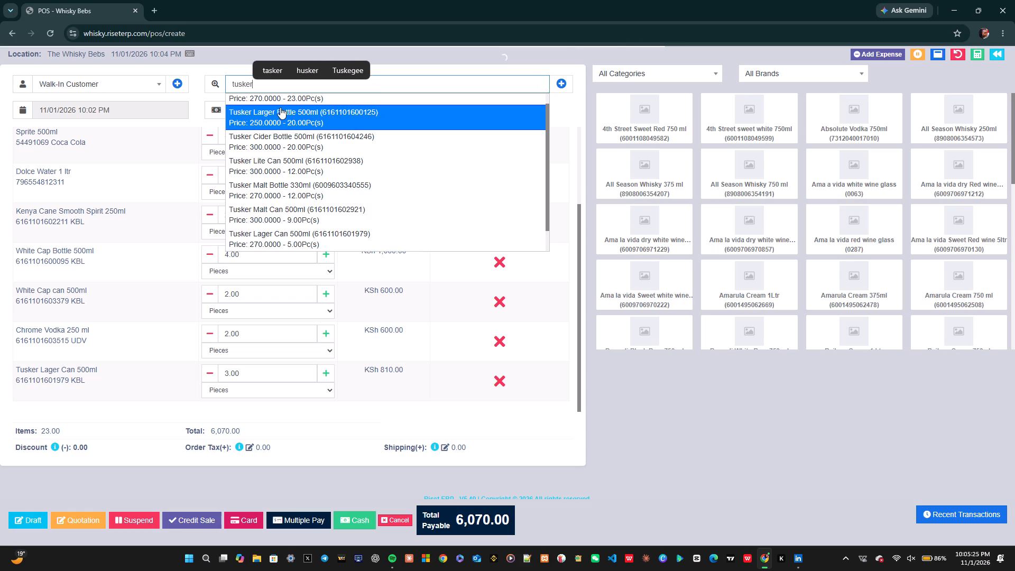
left_click(280, 113)
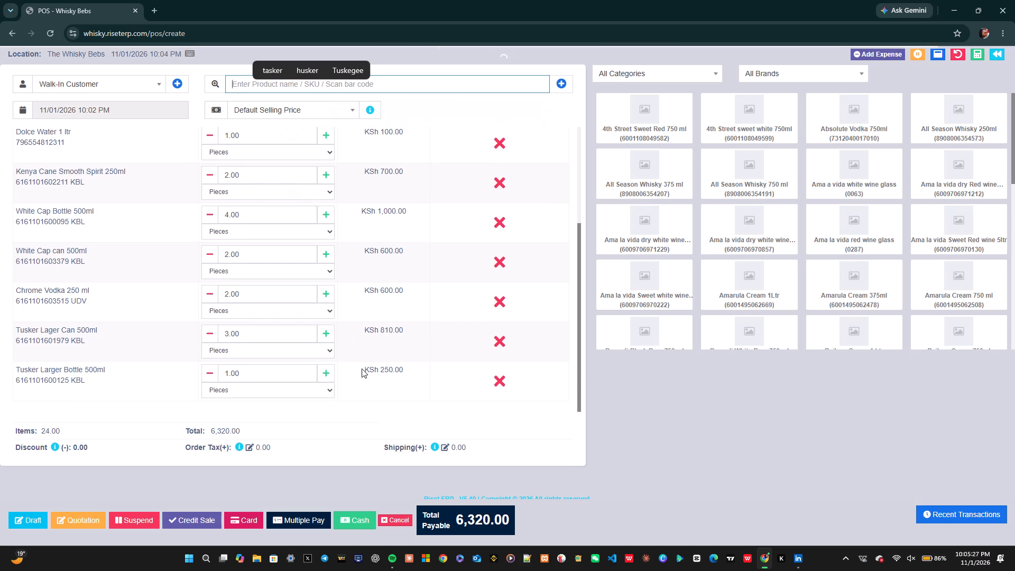
triple_click(326, 370)
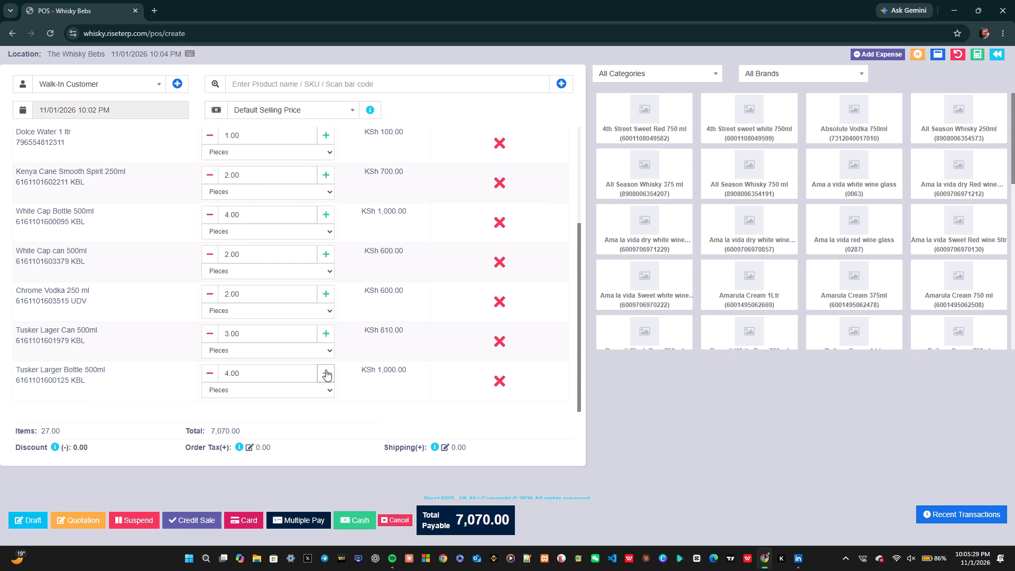
left_click(326, 370)
Open the multiple-pay payment for the sale, set the payment method to Till Number for the full amount, and finalize it.
left_click(320, 518)
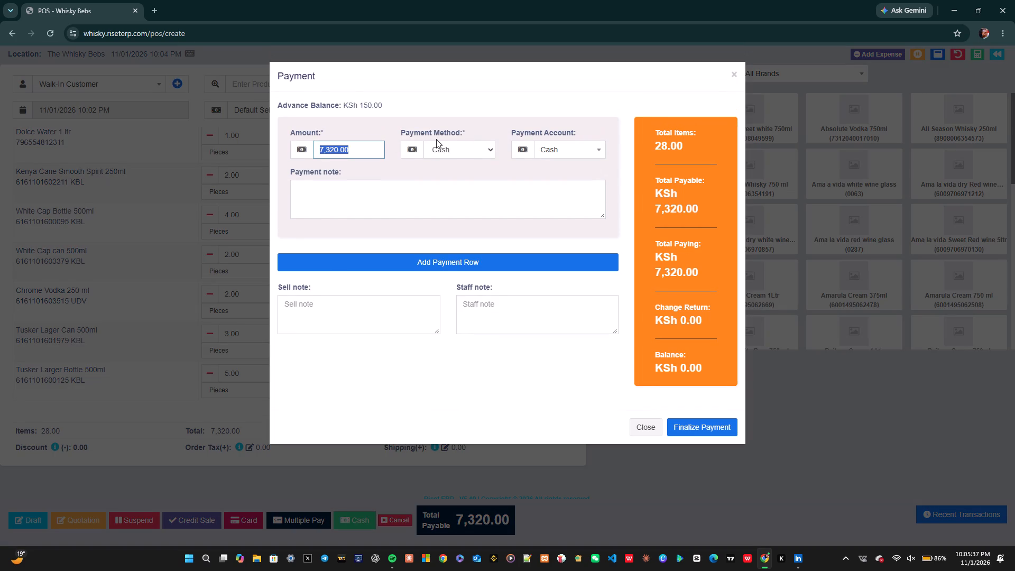
left_click(490, 154)
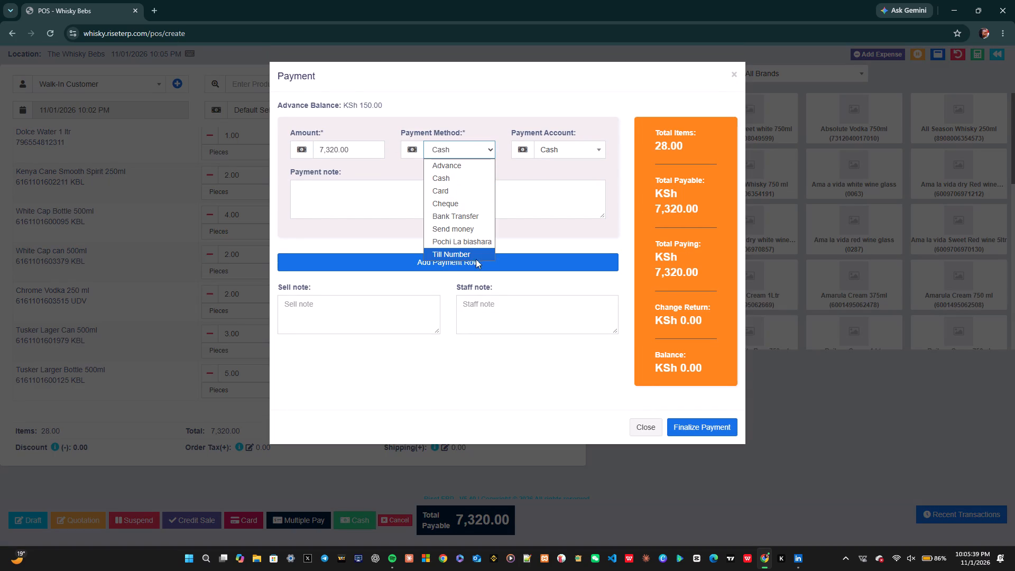
left_click(474, 250)
scroll(680, 365, "down", 4)
left_click(700, 430)
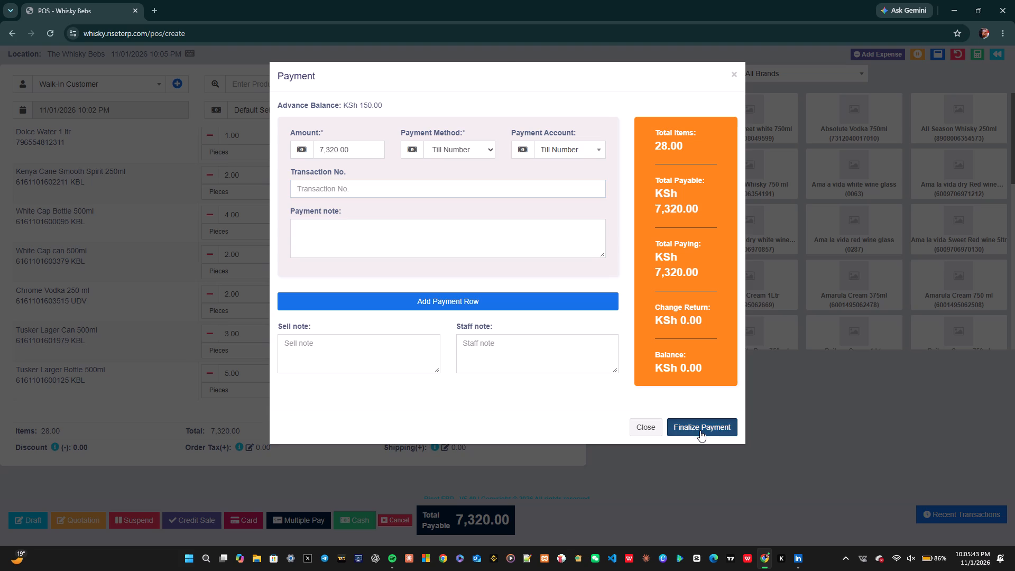
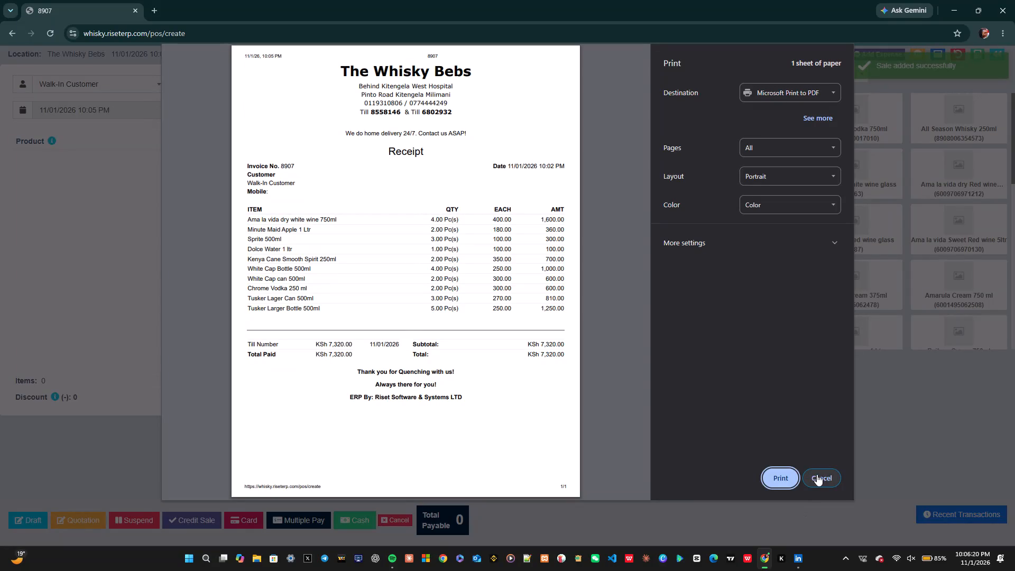
Dismiss the print preview of receipt 8907 without printing.
left_click(817, 483)
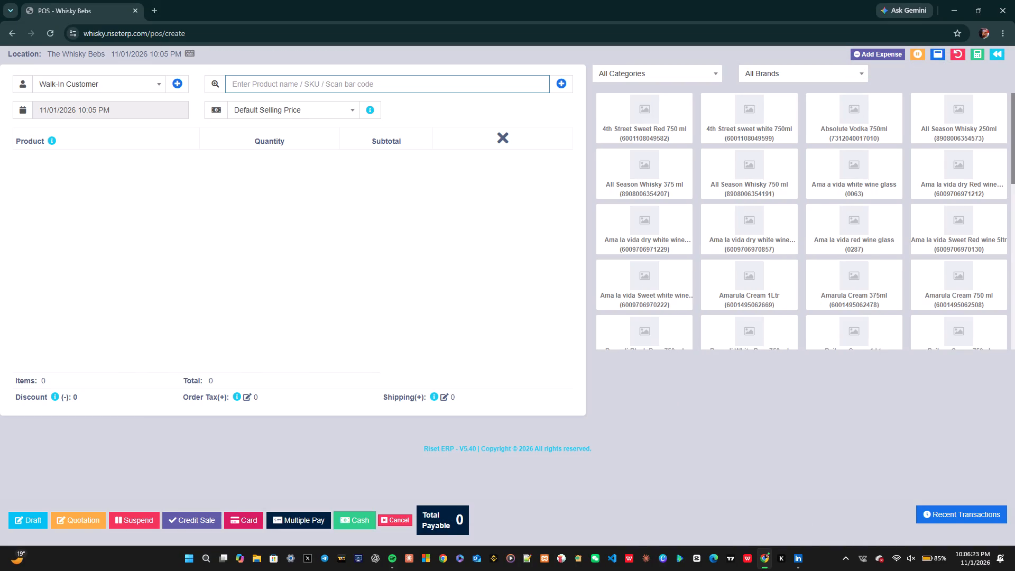
Search for "white" and add 2 pieces of White Cap Bottle 500ml to the new walk-in sale.
left_click(298, 87)
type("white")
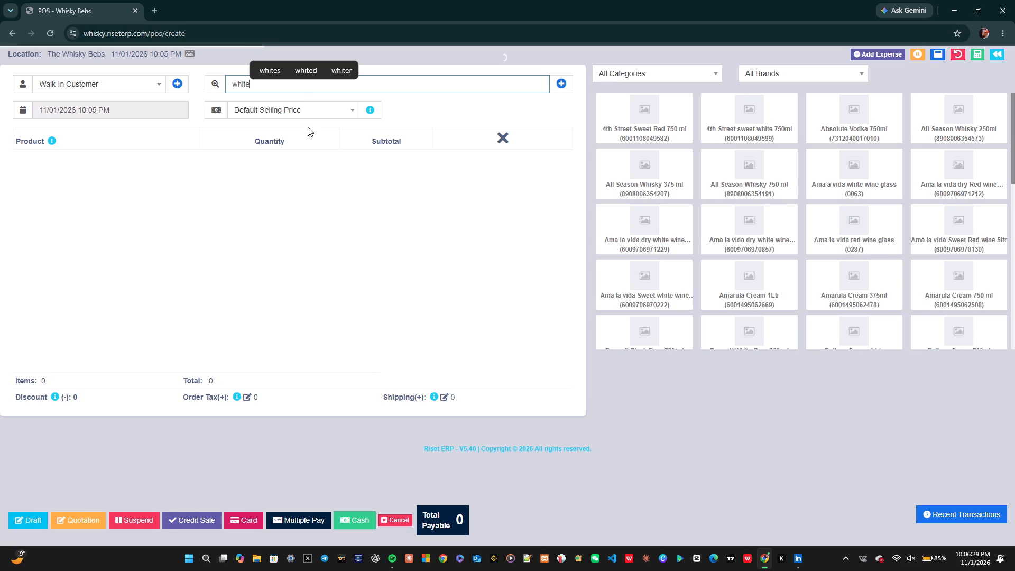
left_click(300, 115)
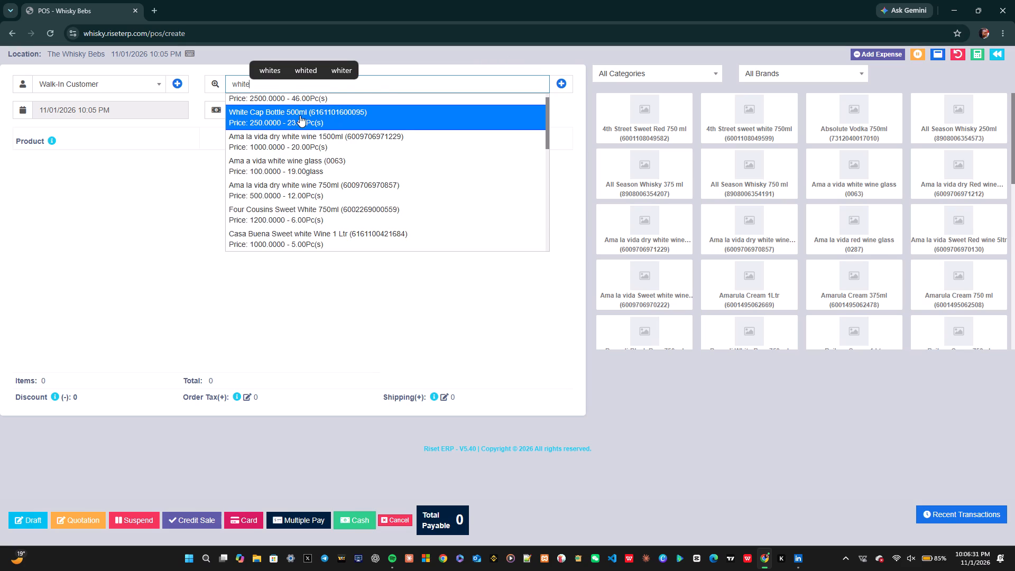
left_click(328, 162)
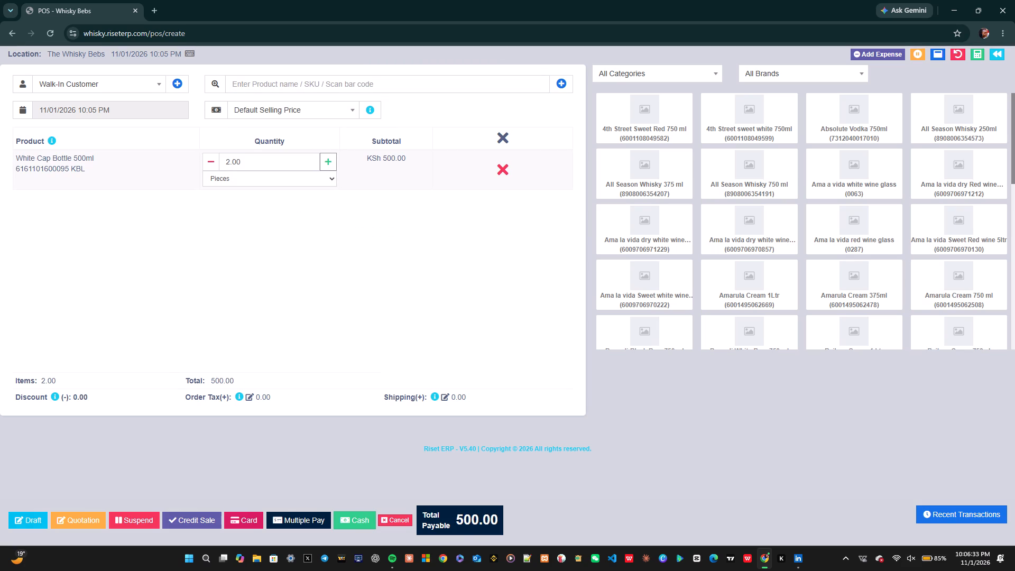
Search for "balo" and add 3 pieces of Balozi Bottle 500ml to the sale.
left_click(307, 84)
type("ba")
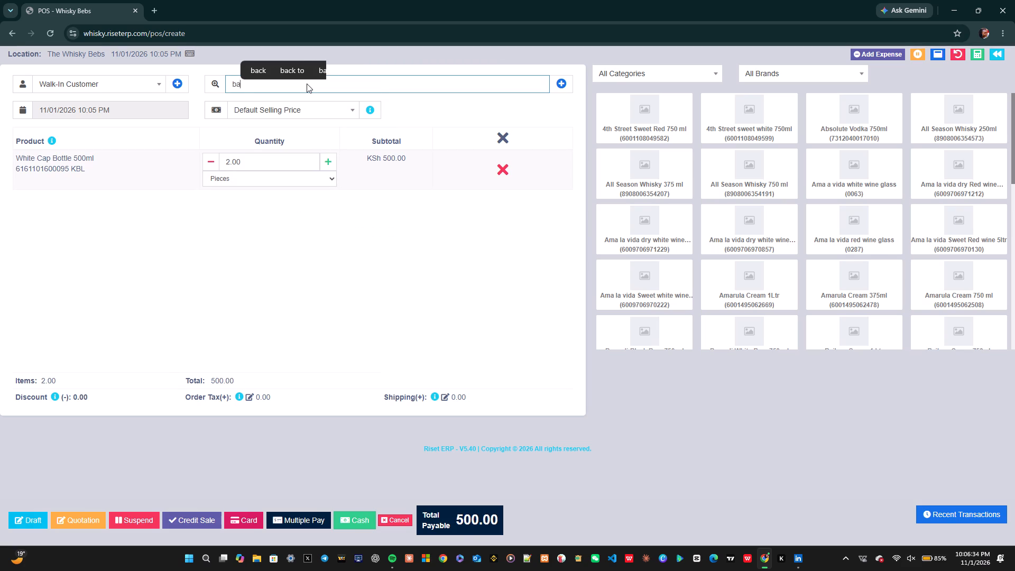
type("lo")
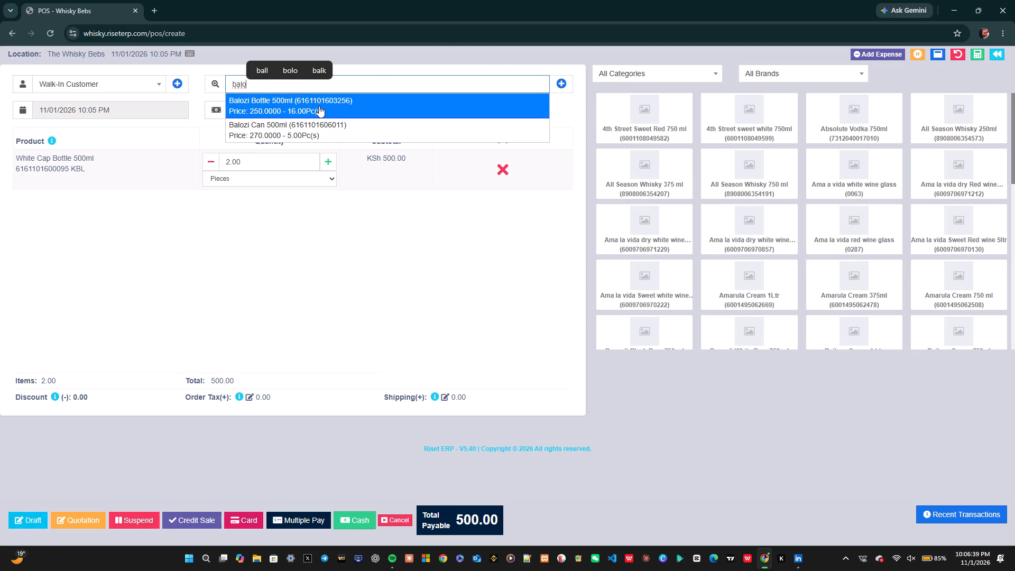
left_click(319, 106)
left_click(328, 197)
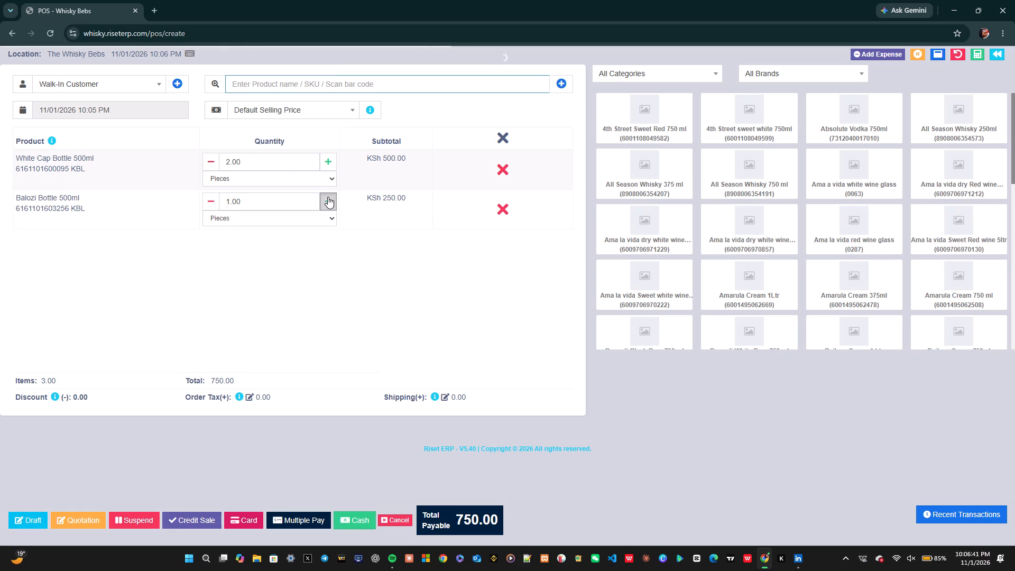
left_click(253, 87)
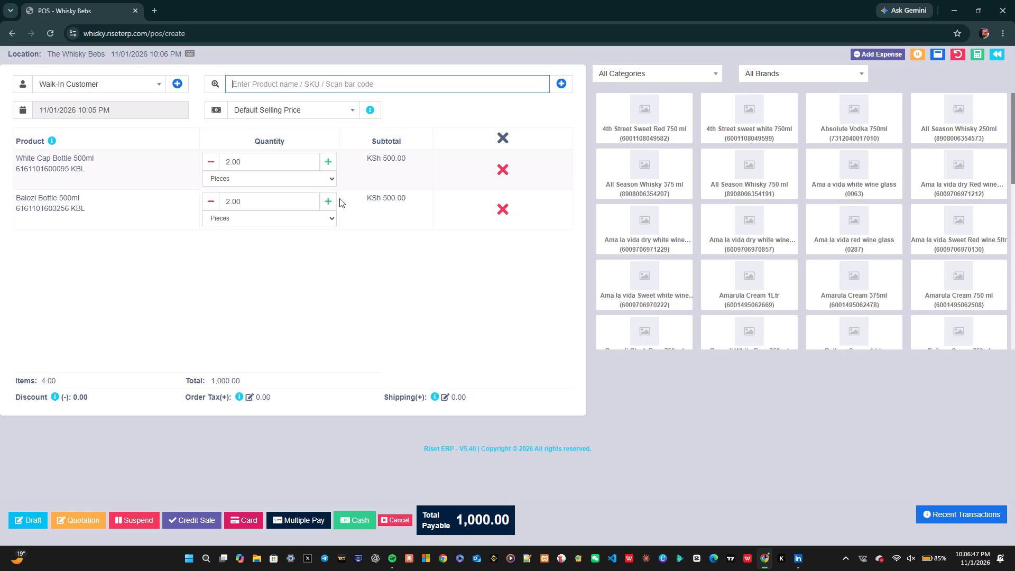
left_click(334, 204)
left_click(267, 84)
Raise the quantity of White Cap Bottle 500ml in the sale to 5 pieces.
triple_click(324, 161)
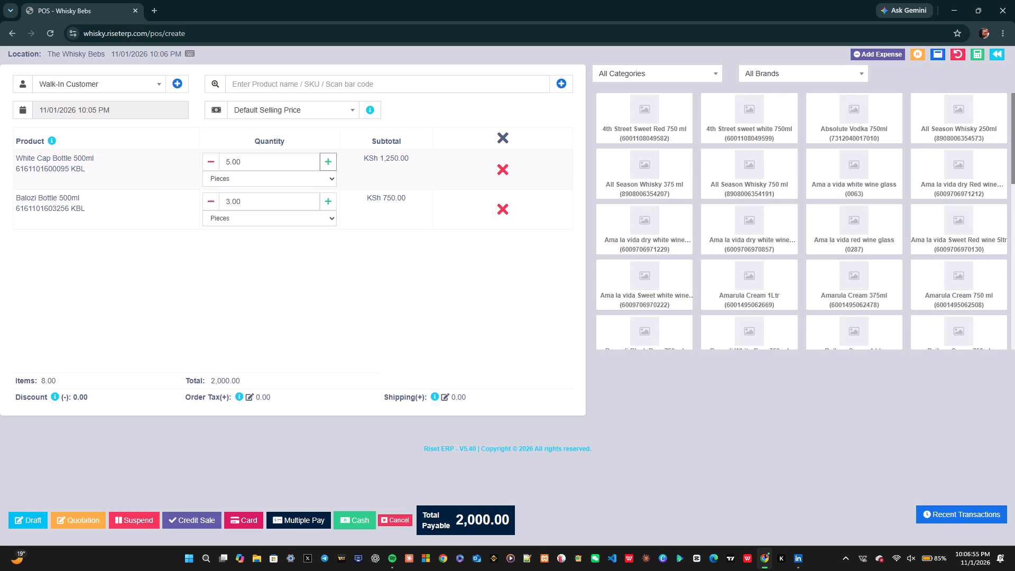
Search for "many" and add 3 pieces of Manyatta pineapple mint can 330ml to the sale.
left_click(292, 85)
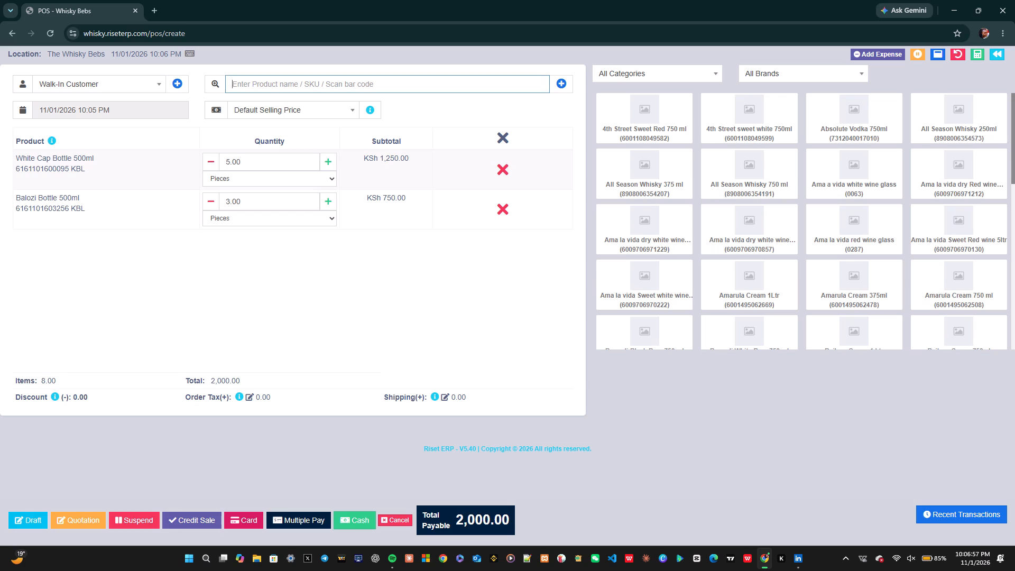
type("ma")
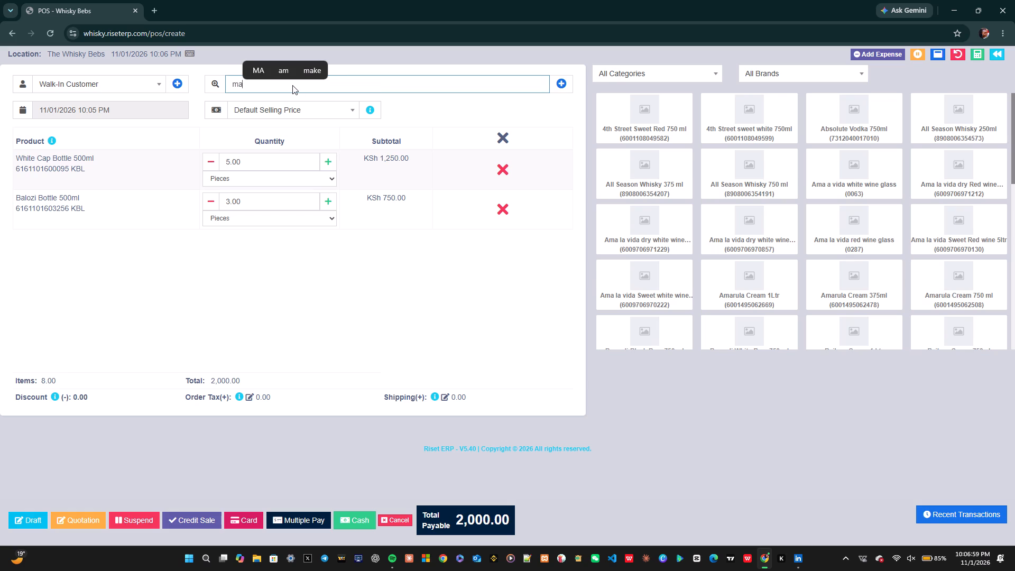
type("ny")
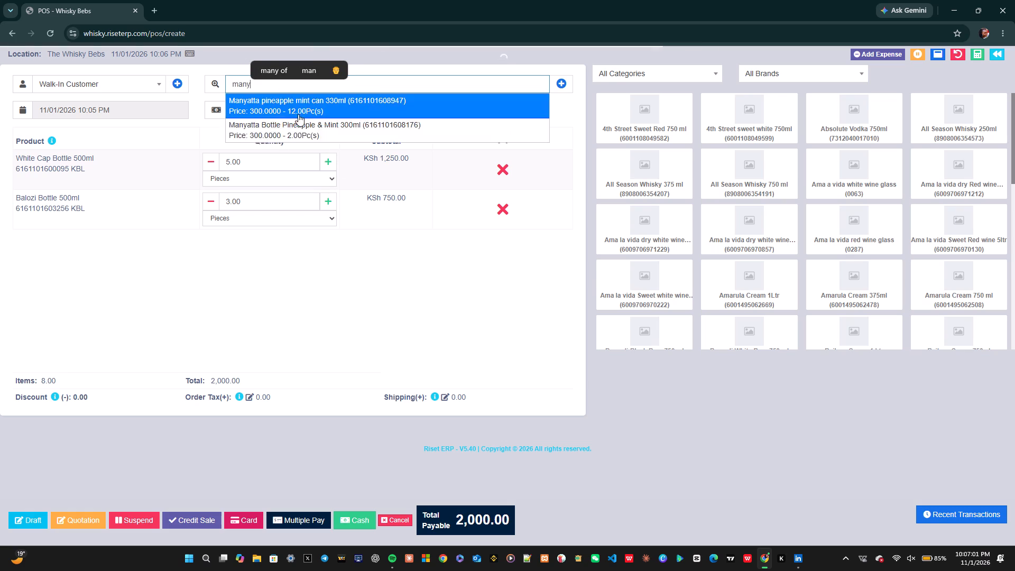
left_click(324, 96)
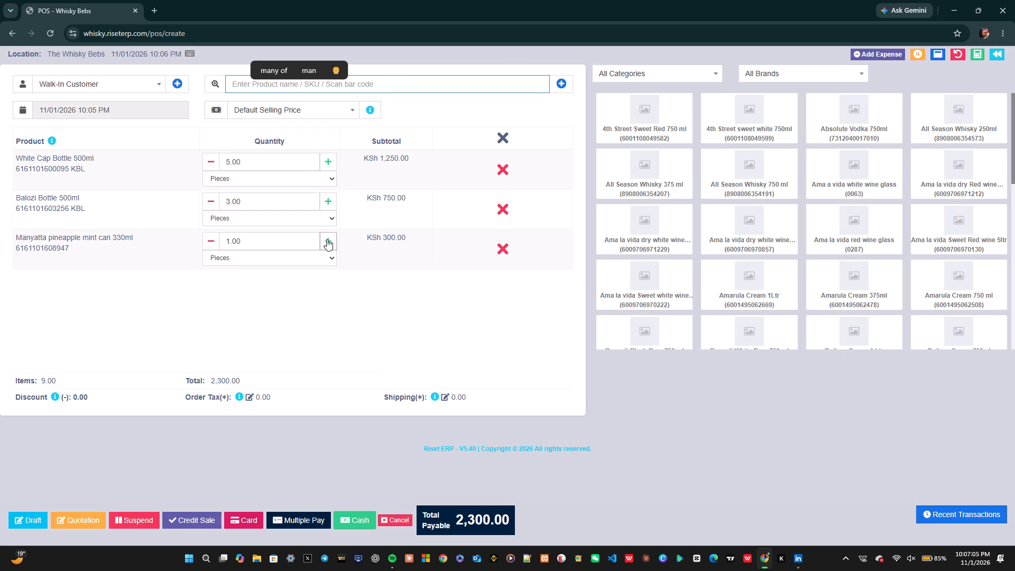
double_click(327, 241)
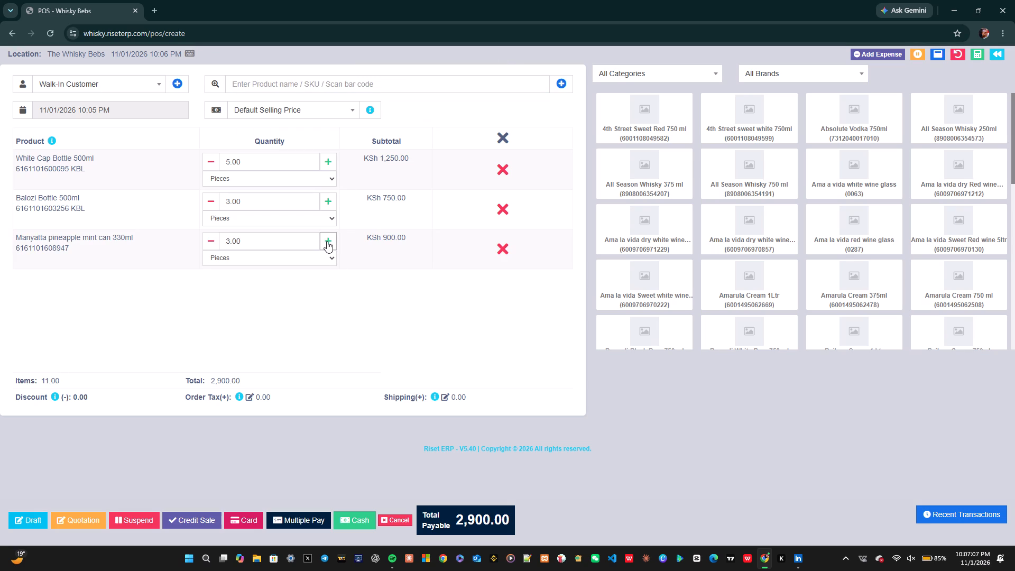
Search for "ginger" and add 1 piece of Kenya Cane lemon ginger 750ml to the sale.
left_click(262, 86)
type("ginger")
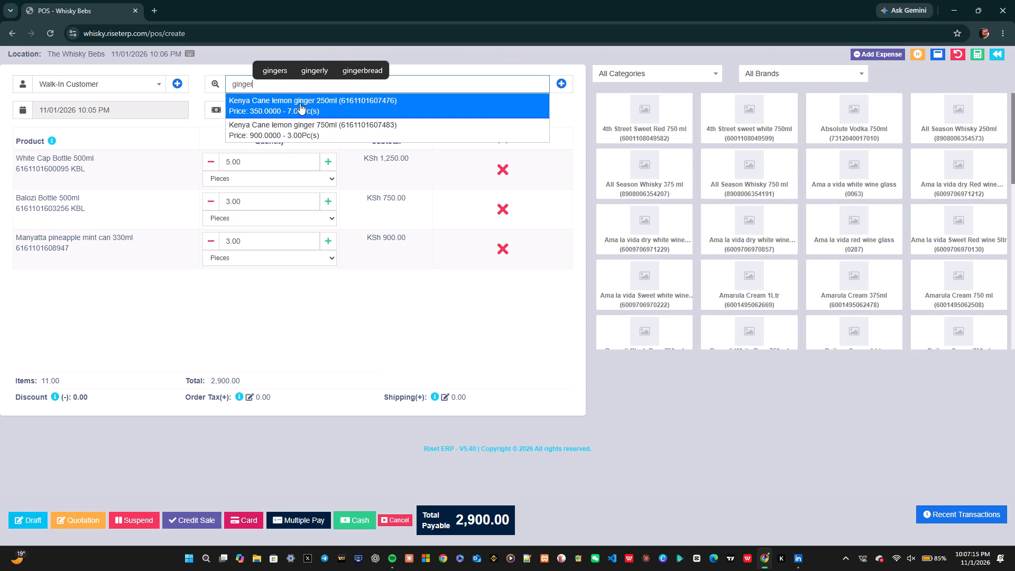
left_click(309, 132)
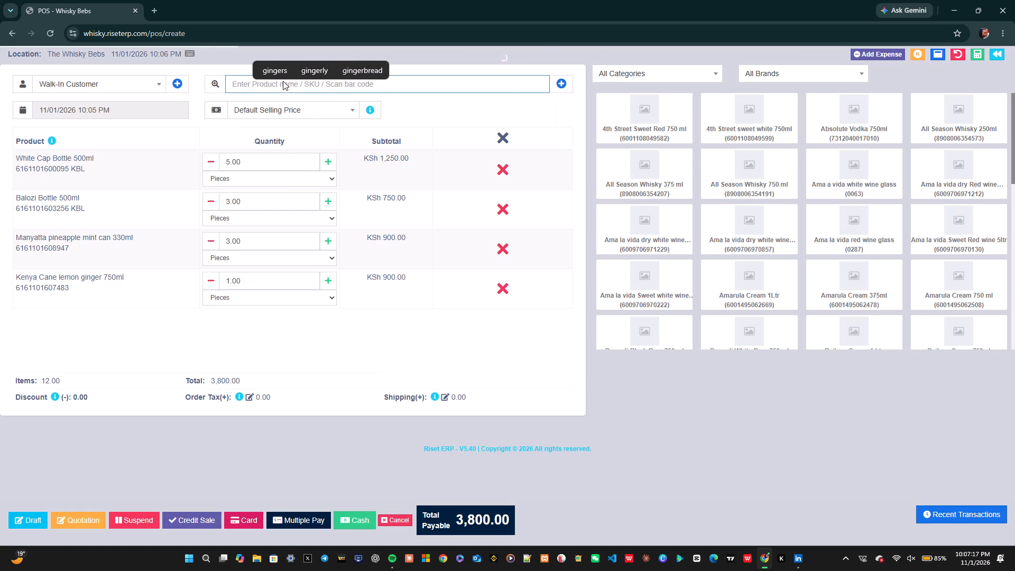
left_click(282, 80)
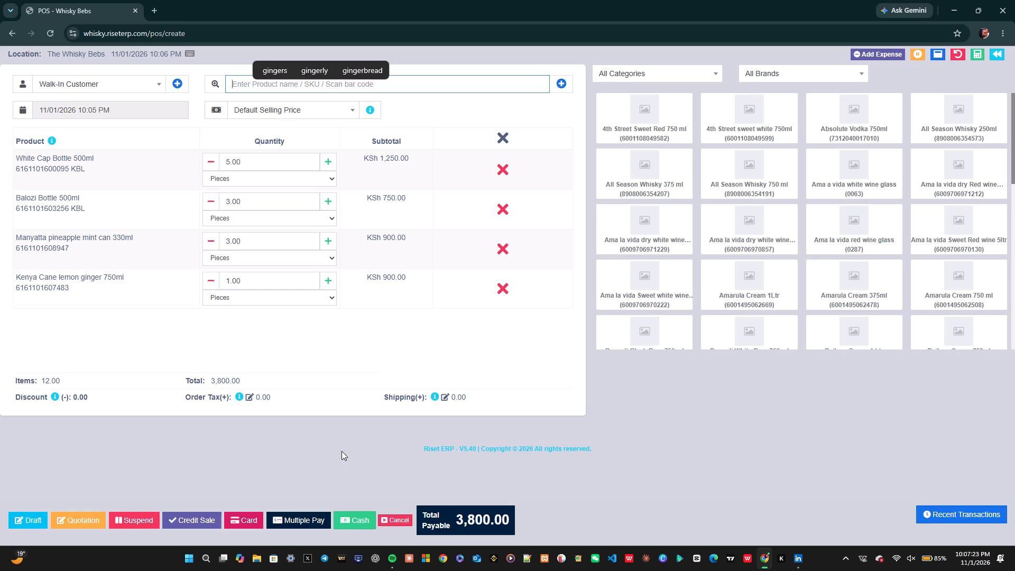
Open the multiple-pay payment for the sale and set its payment method to Till Number.
left_click(310, 513)
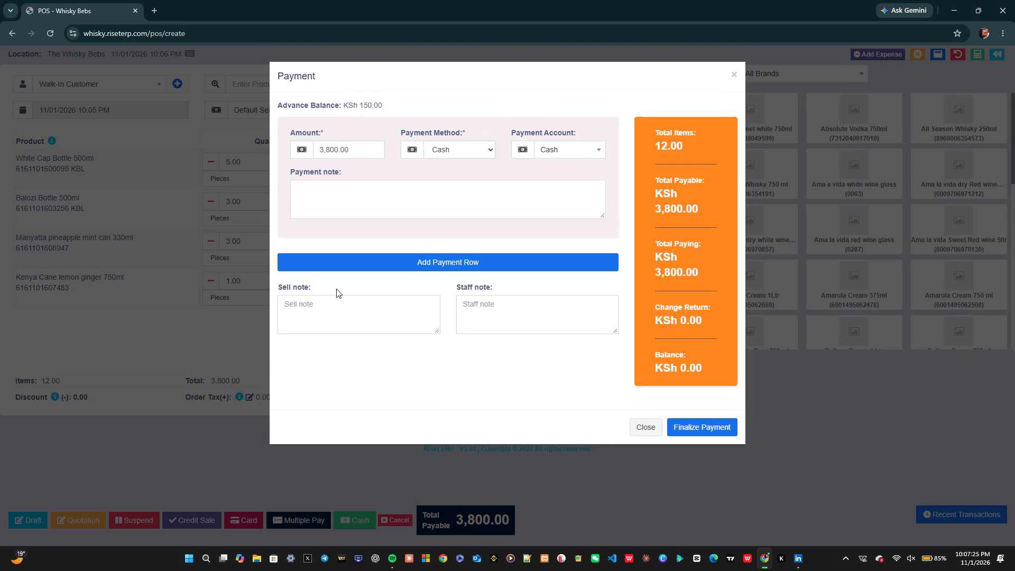
left_click_drag(487, 148, 477, 235)
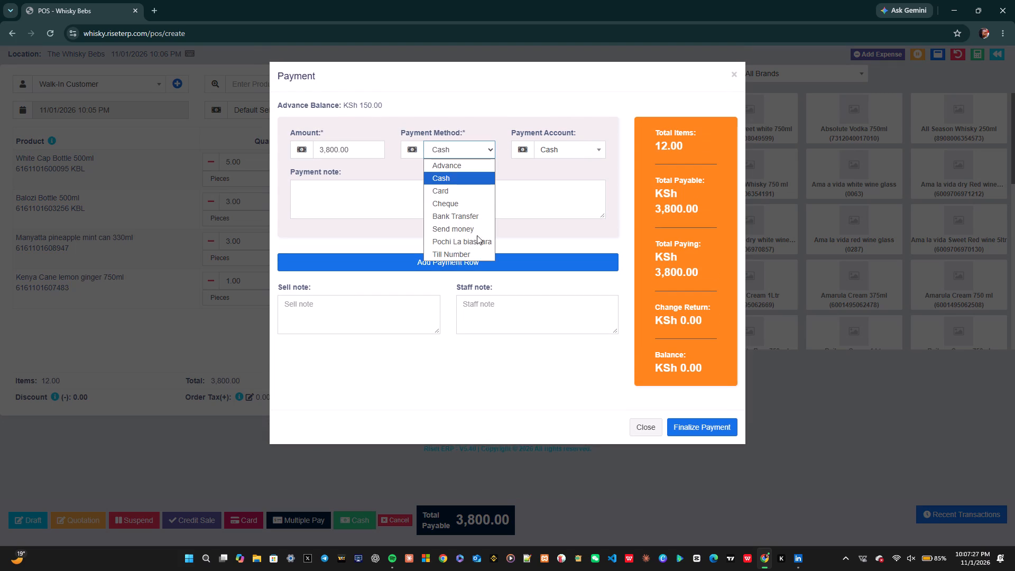
left_click_drag(477, 235, 462, 257)
left_click_drag(462, 257, 464, 253)
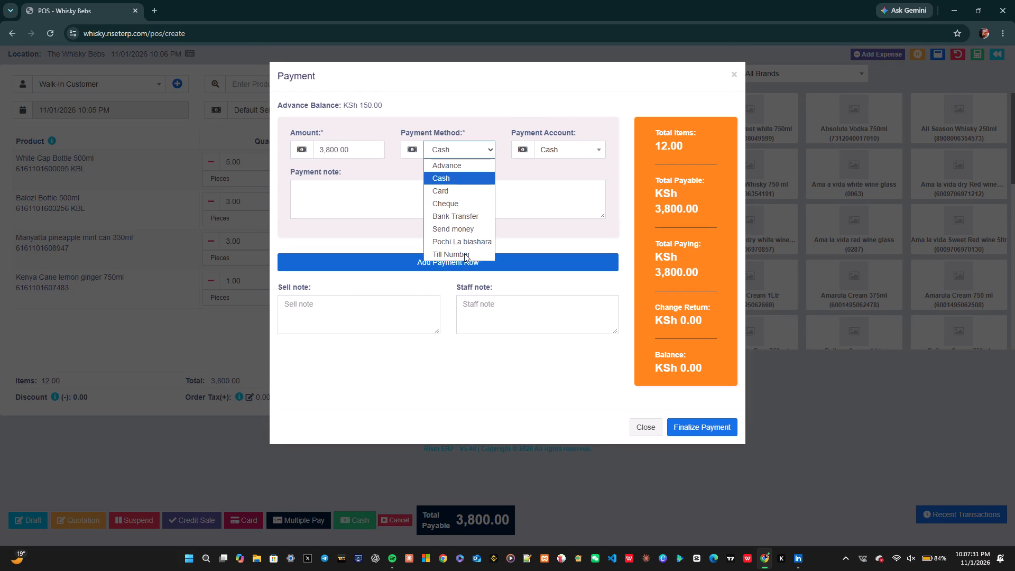
left_click(464, 253)
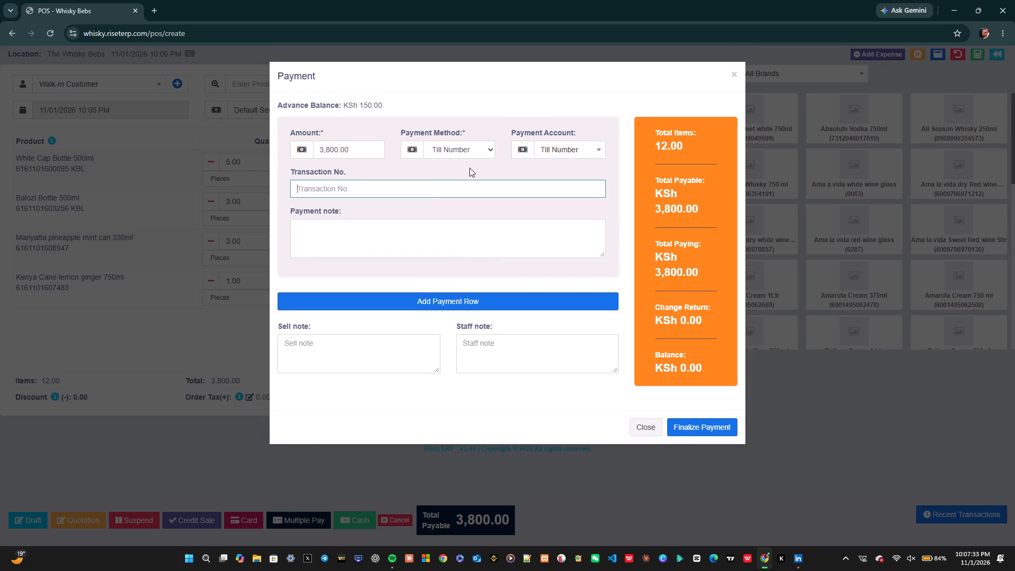
Split the payment by adding a second row of 750 in Cash and setting the Till Number amount to 3050.
left_click(453, 301)
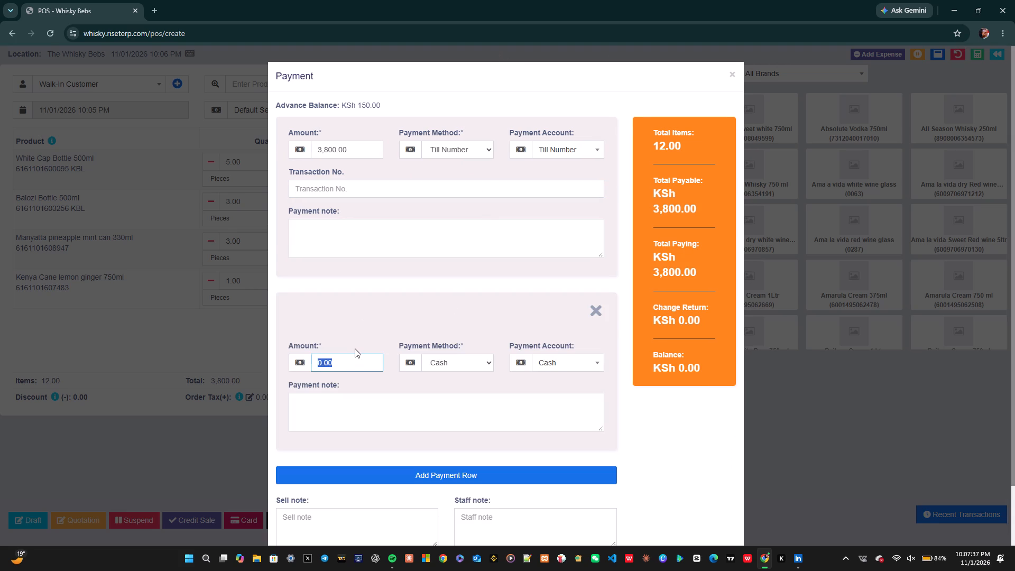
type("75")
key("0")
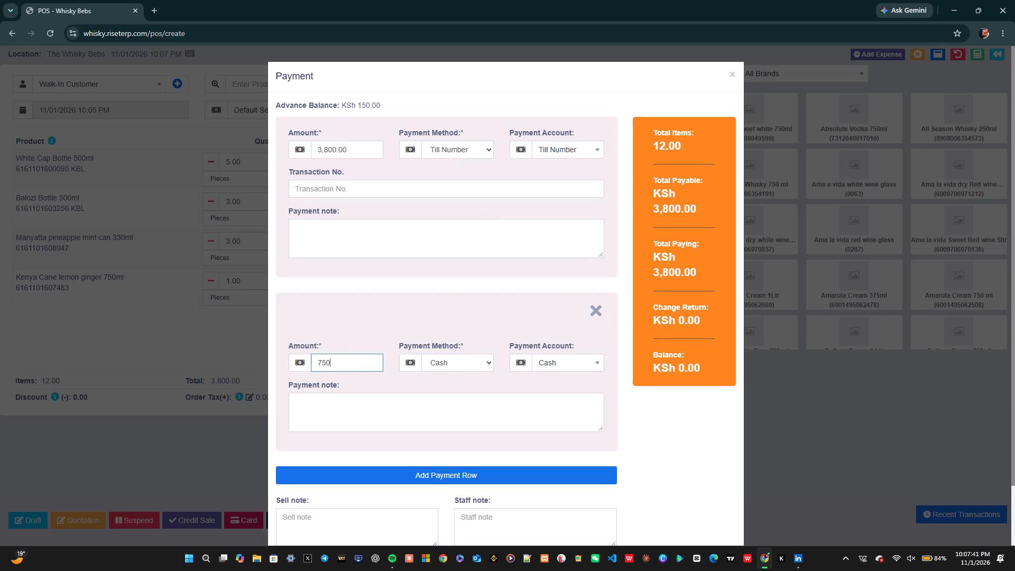
left_click(333, 149)
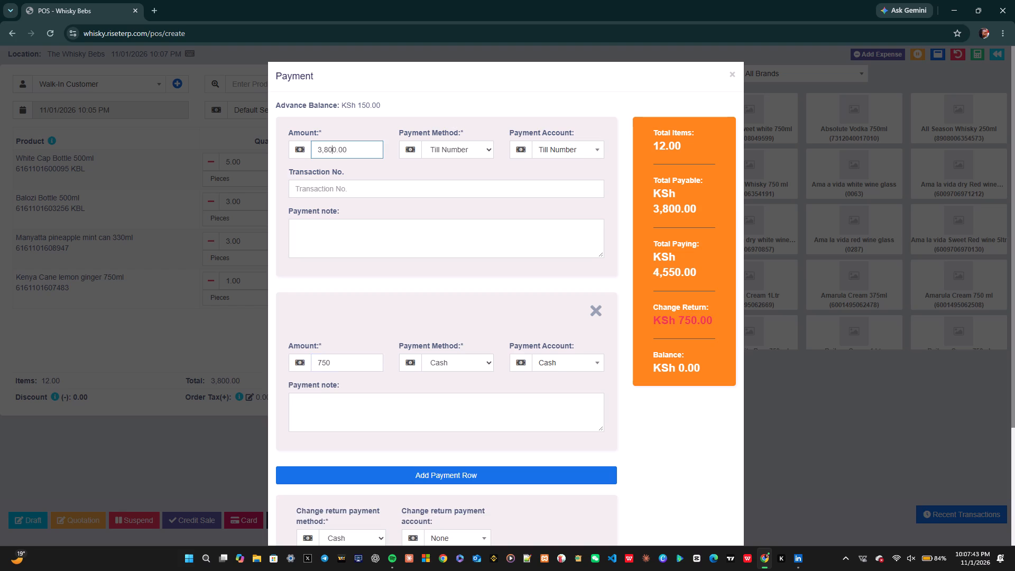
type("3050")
Finalize the split payment and dismiss the receipt's print preview without printing.
scroll(540, 269, "down", 2)
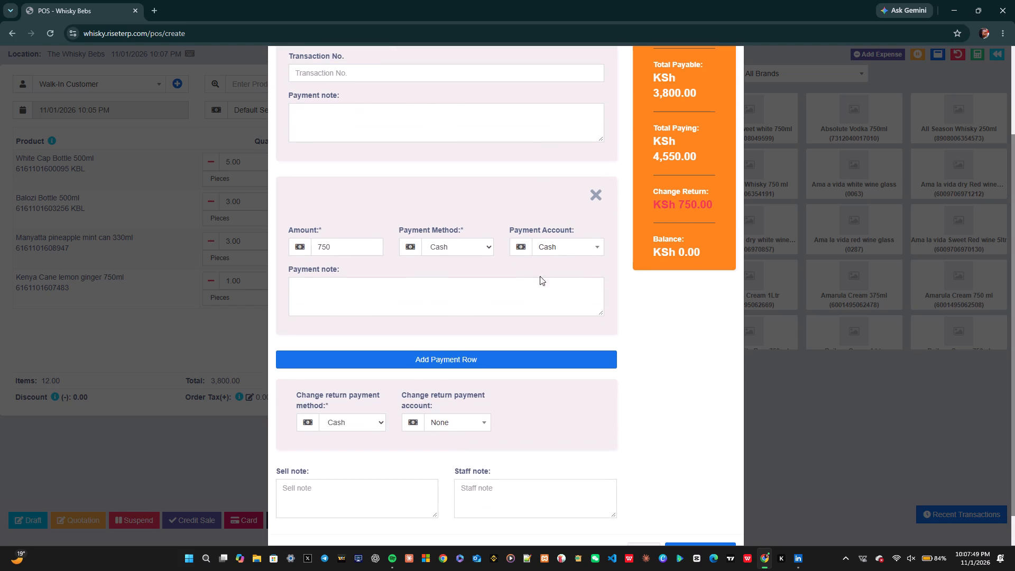
scroll(543, 298, "down", 5)
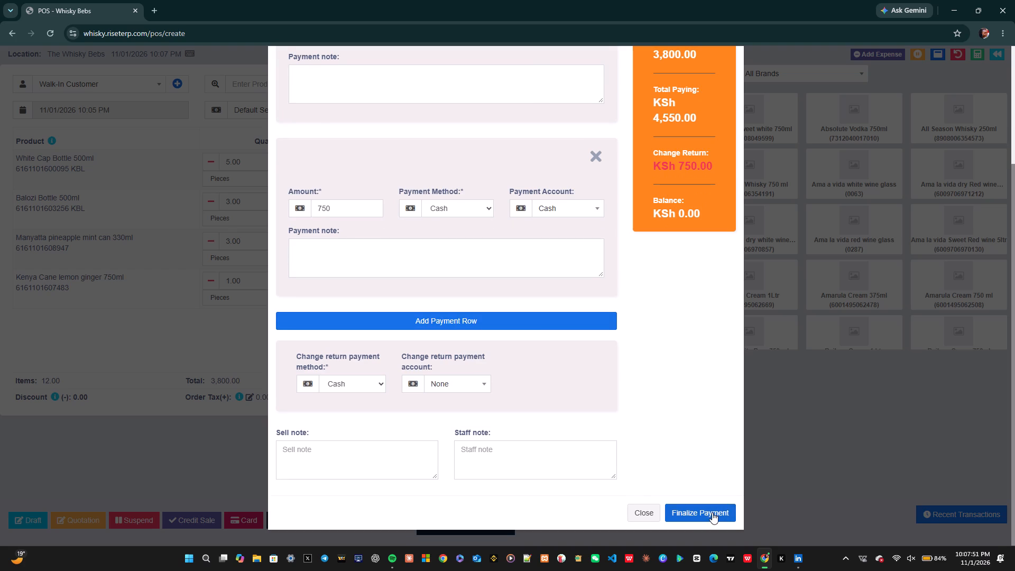
left_click(712, 512)
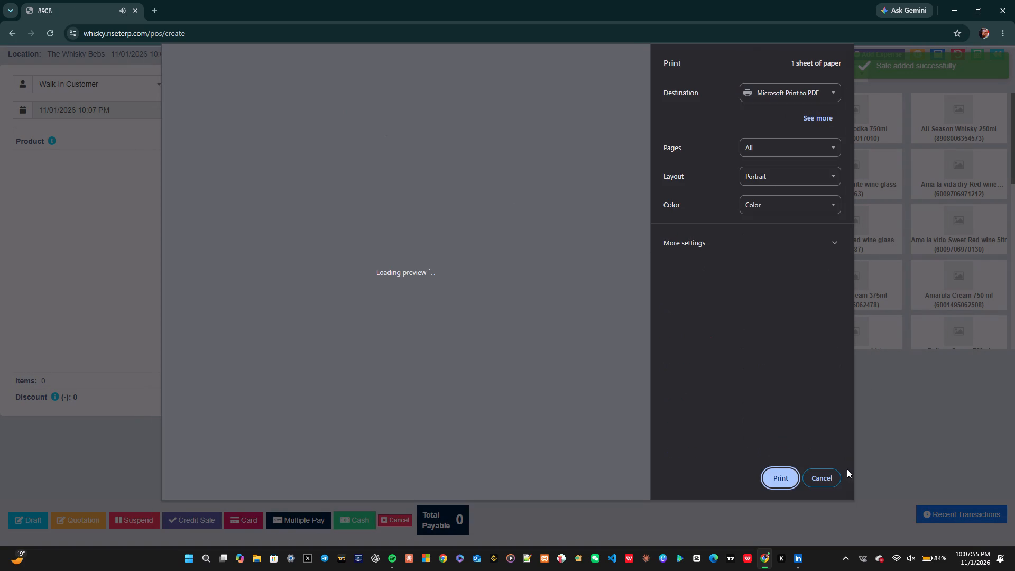
left_click(831, 474)
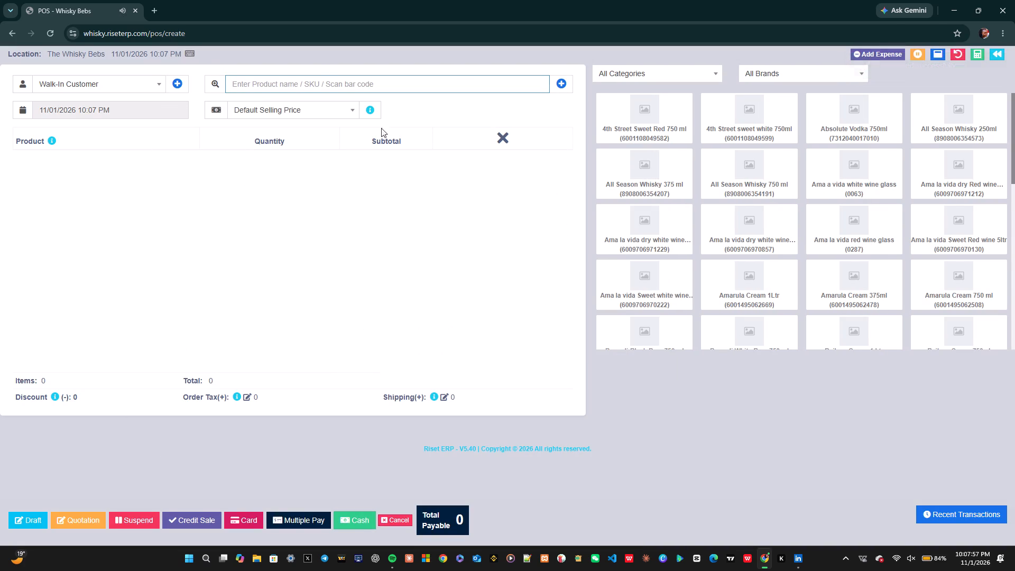
Start a new customer contact of type Individual and enter the customer's first and last names in lowercase.
left_click(274, 83)
left_click(182, 81)
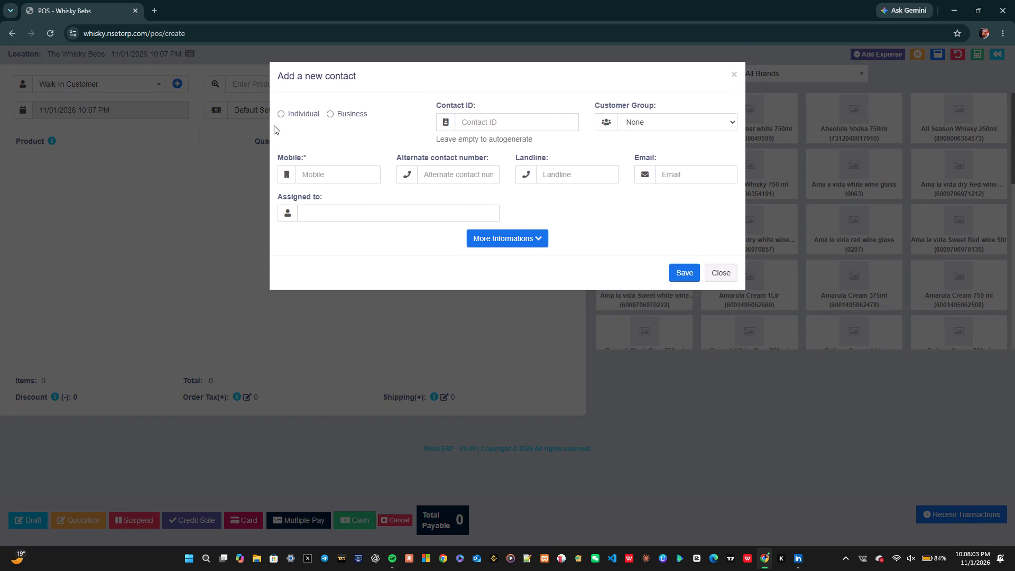
left_click(279, 113)
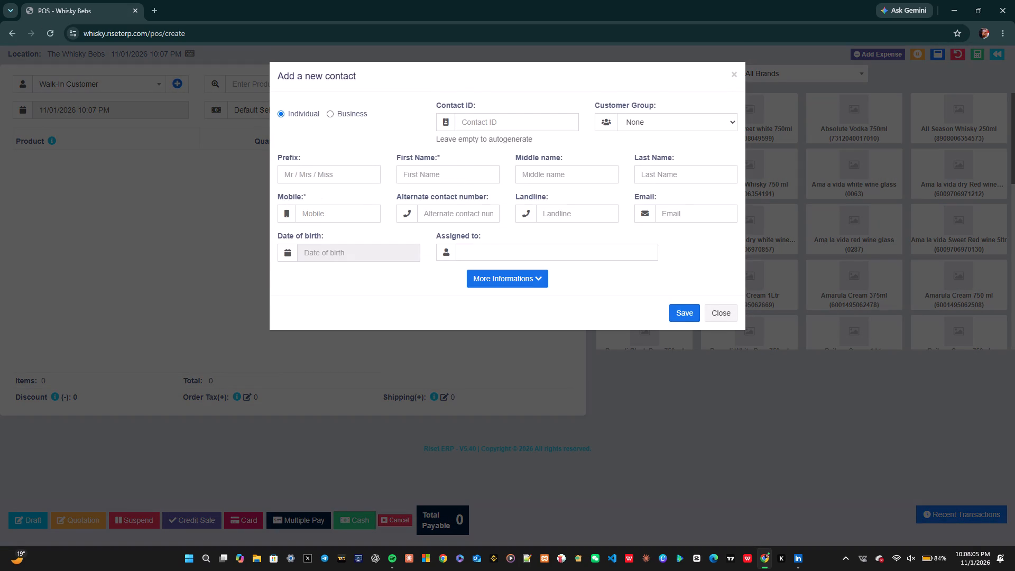
left_click(420, 172)
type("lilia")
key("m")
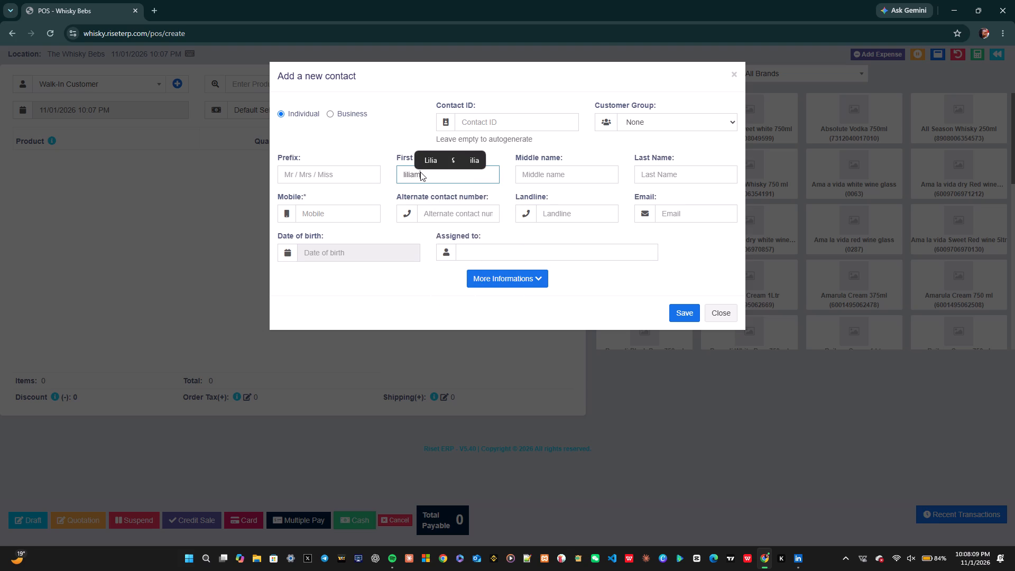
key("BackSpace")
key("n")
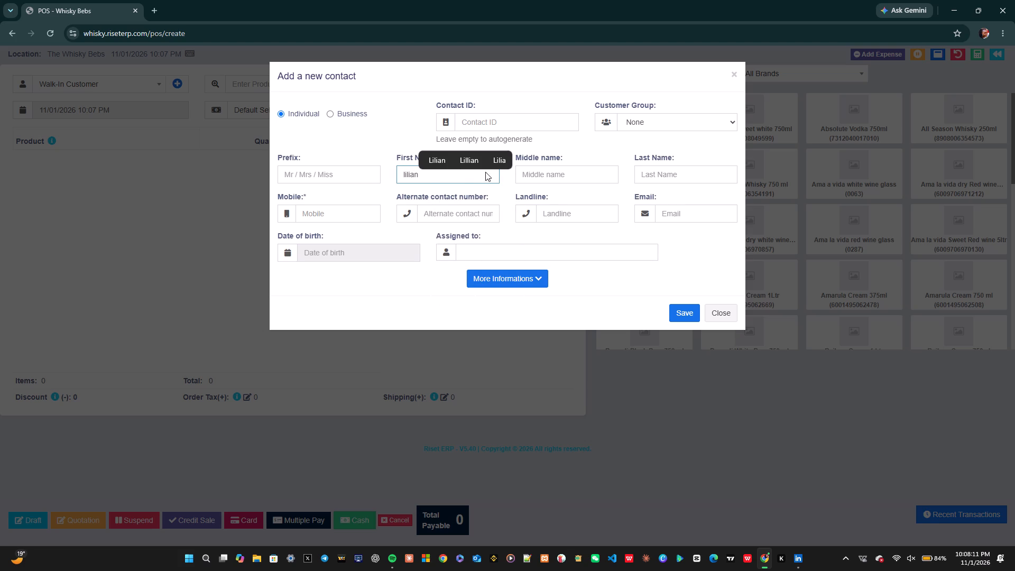
left_click(649, 175)
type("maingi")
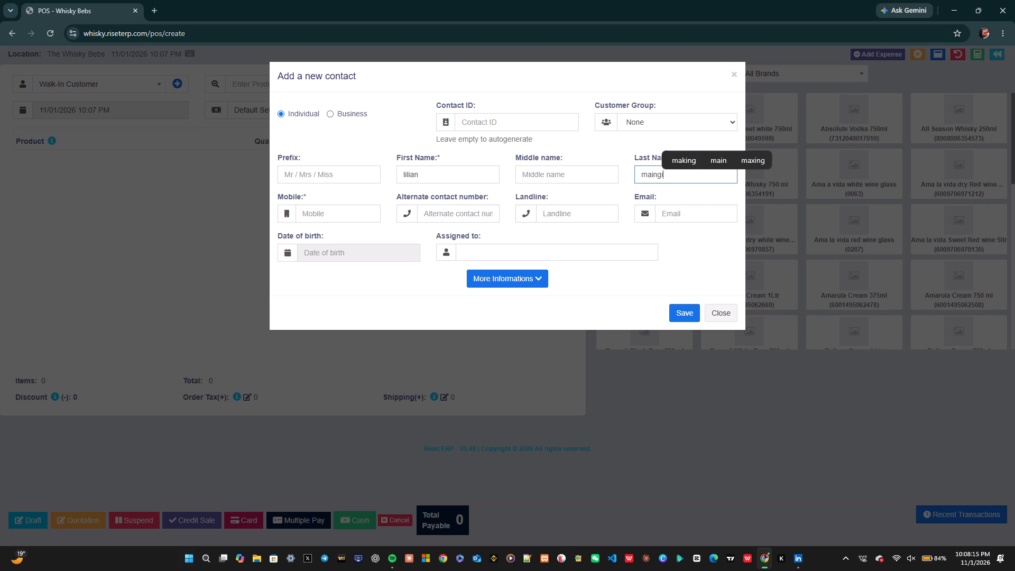
Re-enter the new contact's first name with a capital initial.
left_click(406, 172)
key("BackSpace")
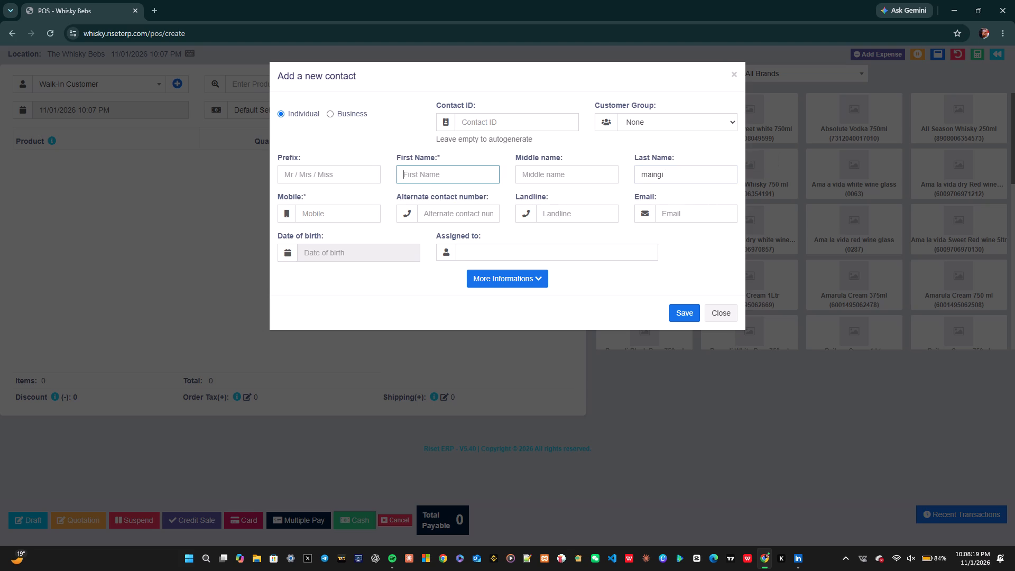
key("BackSpace")
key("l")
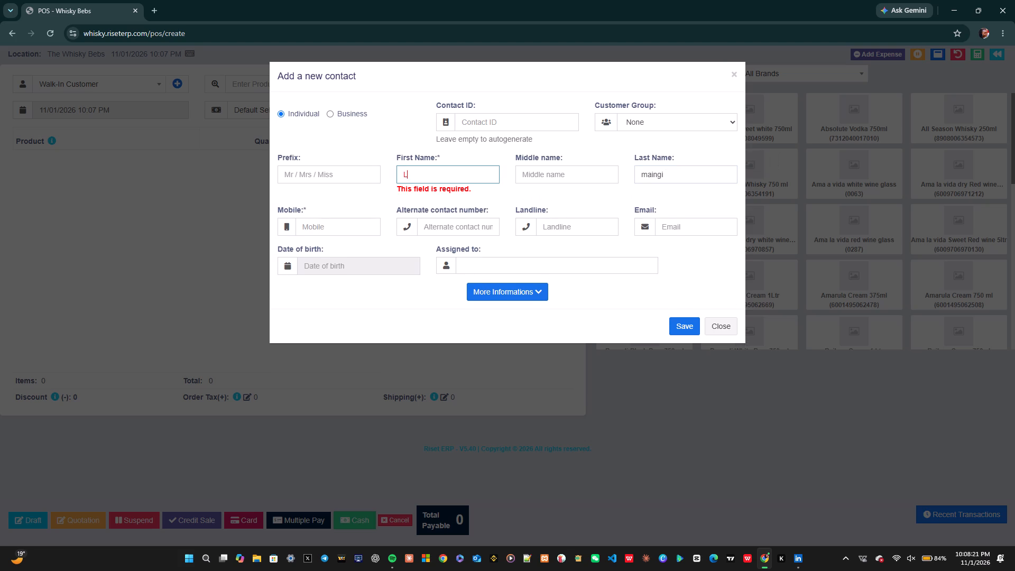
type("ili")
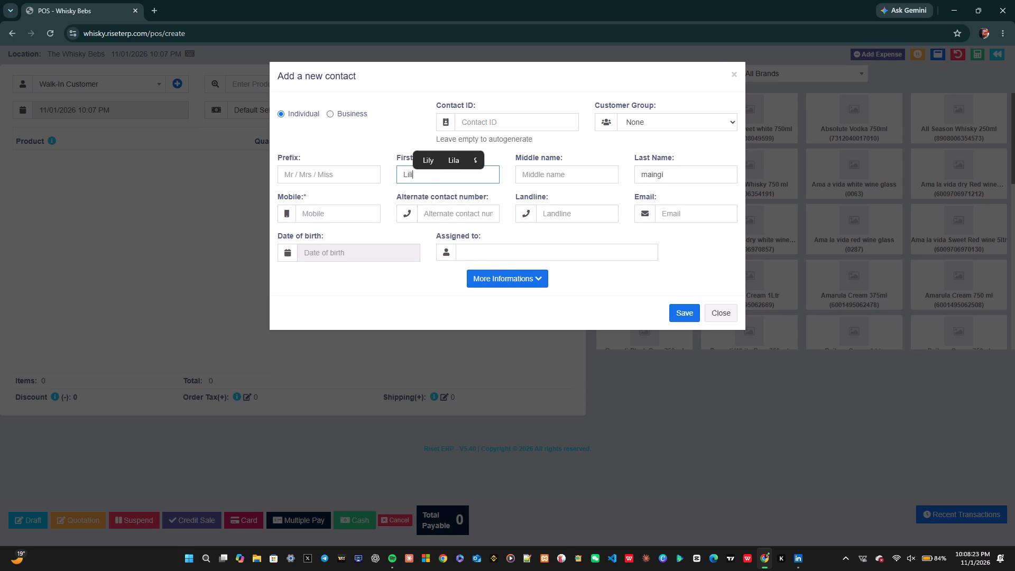
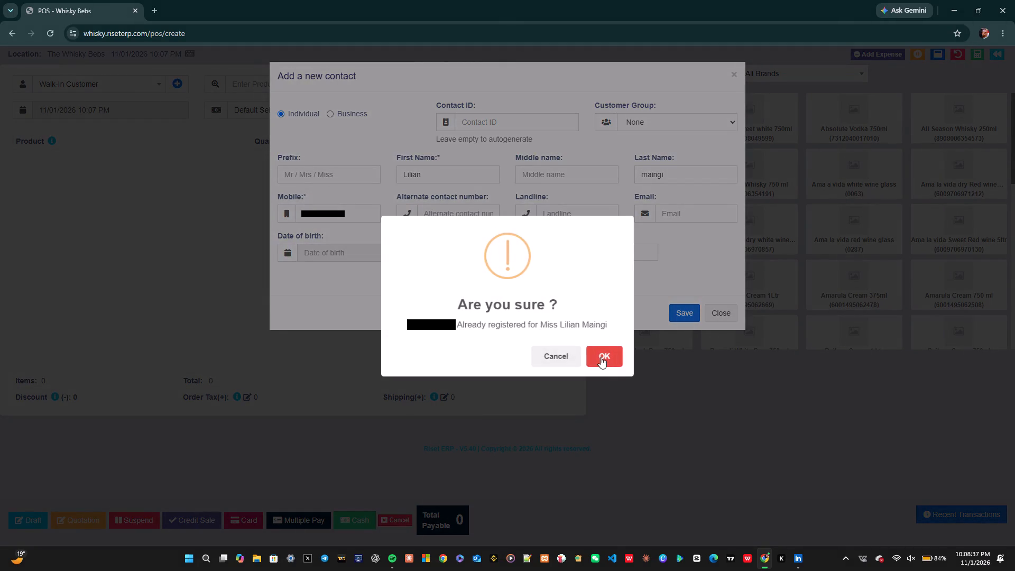
Confirm saving the new customer contact with its already registered mobile number.
left_click(601, 357)
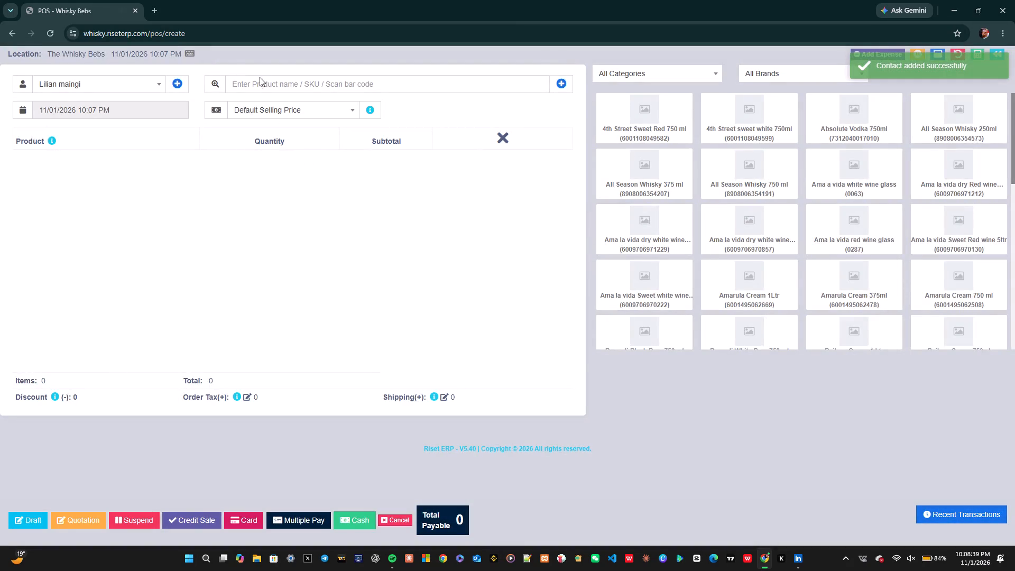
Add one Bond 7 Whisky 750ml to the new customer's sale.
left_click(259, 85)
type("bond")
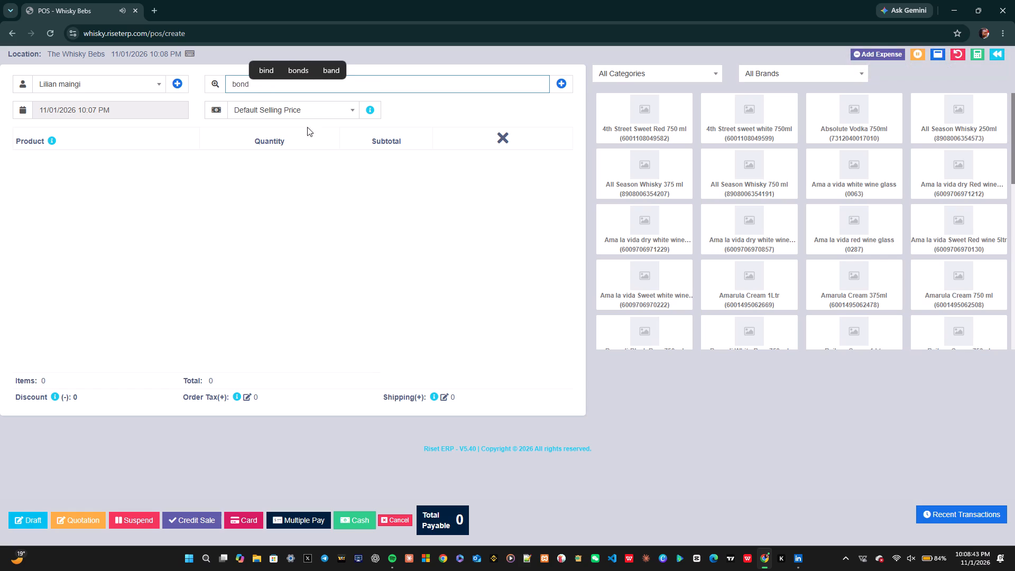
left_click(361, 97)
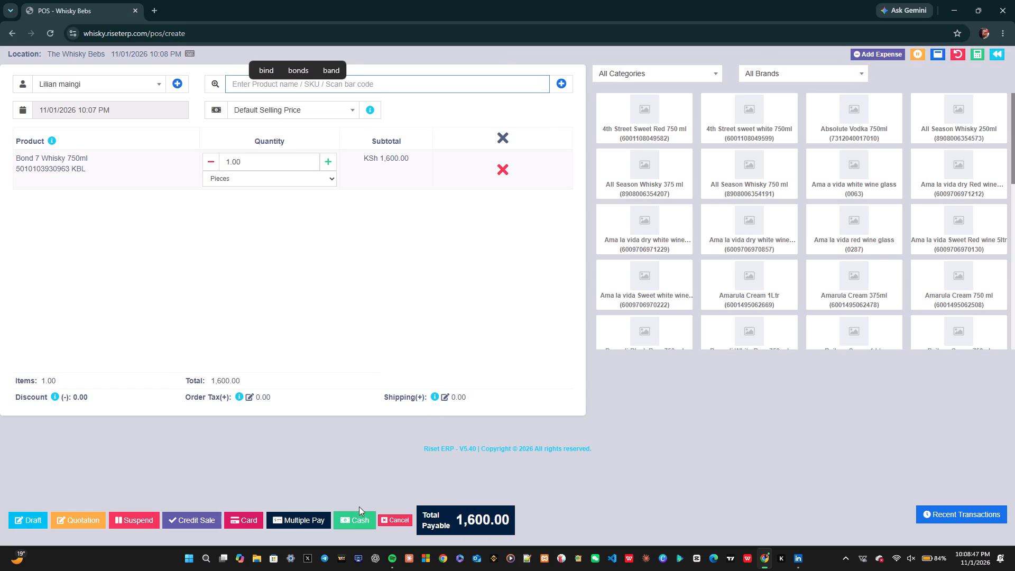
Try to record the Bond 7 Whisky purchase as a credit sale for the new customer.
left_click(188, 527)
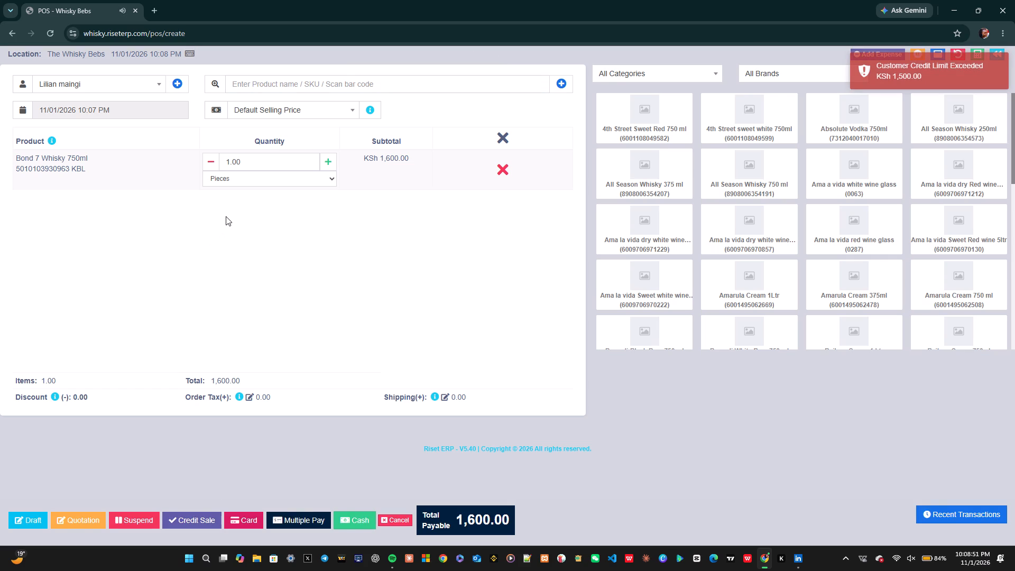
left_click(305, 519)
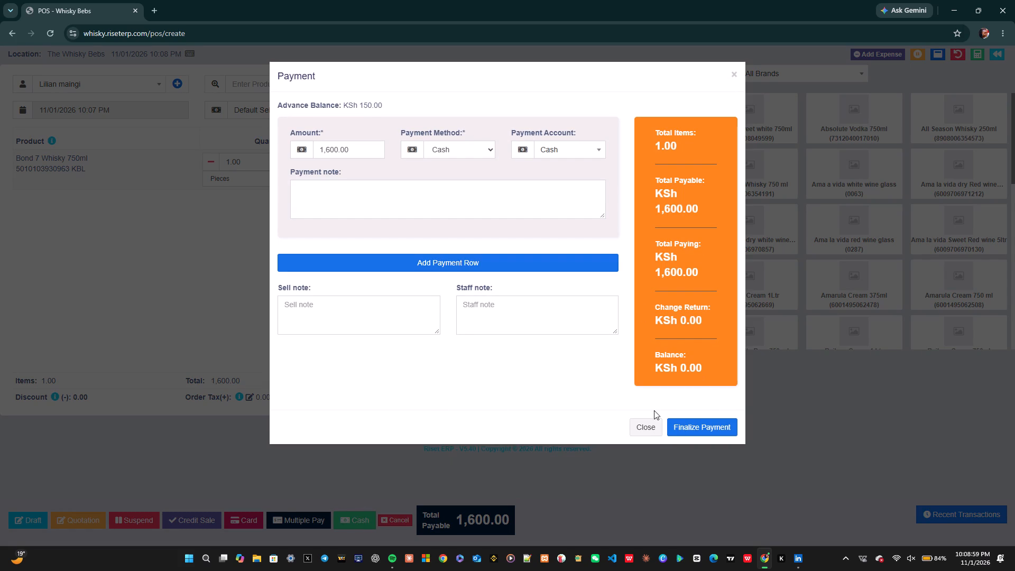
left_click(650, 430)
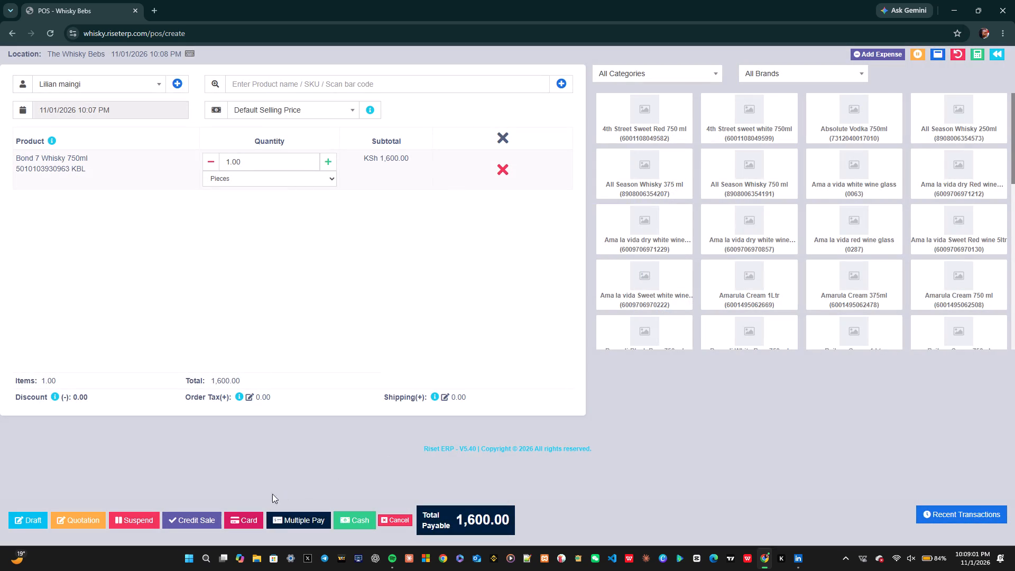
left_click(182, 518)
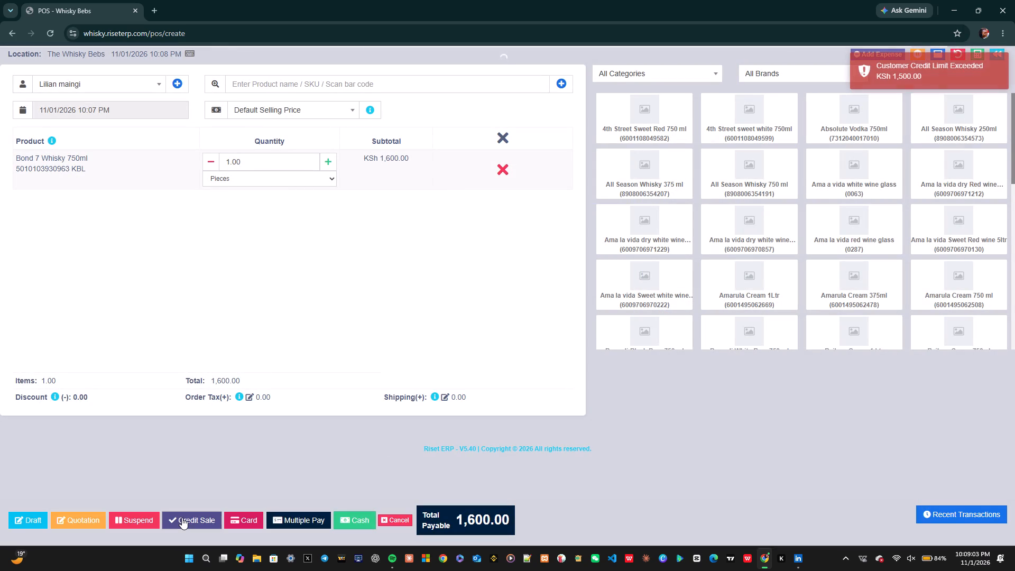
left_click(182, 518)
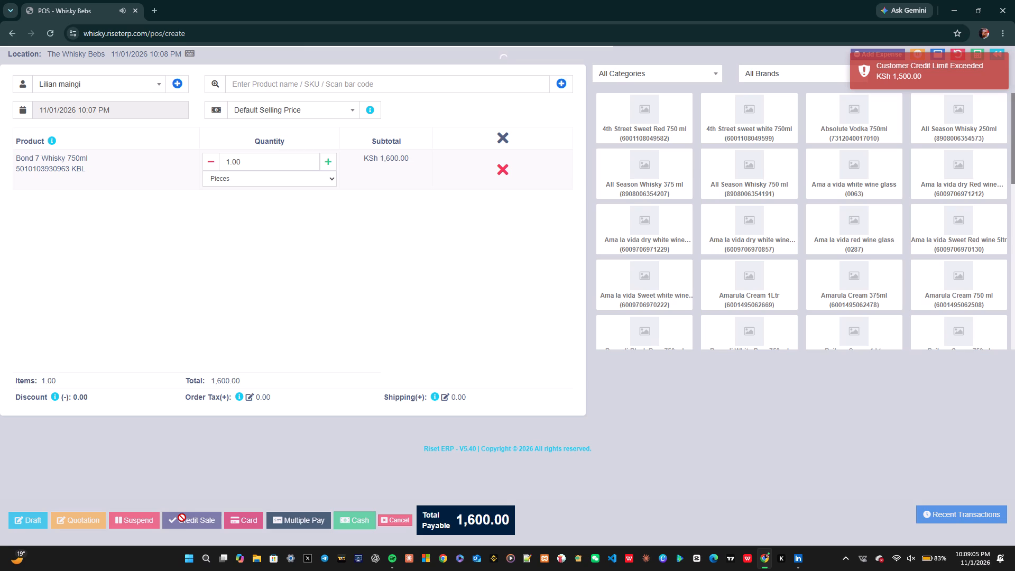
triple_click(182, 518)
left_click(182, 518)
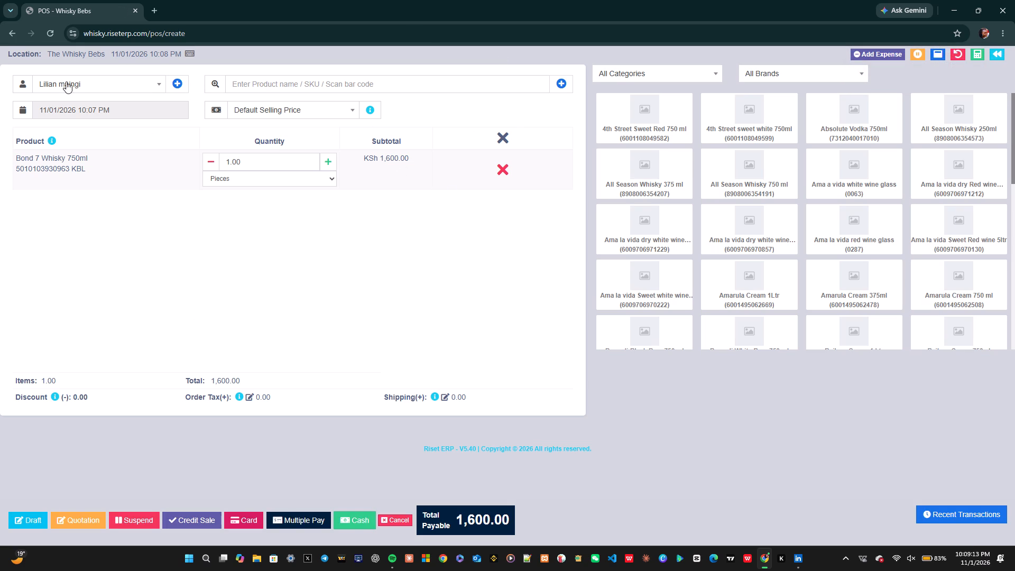
Abandon the unsaved Bond 7 Whisky sale and open a fresh POS sale.
left_click(13, 28)
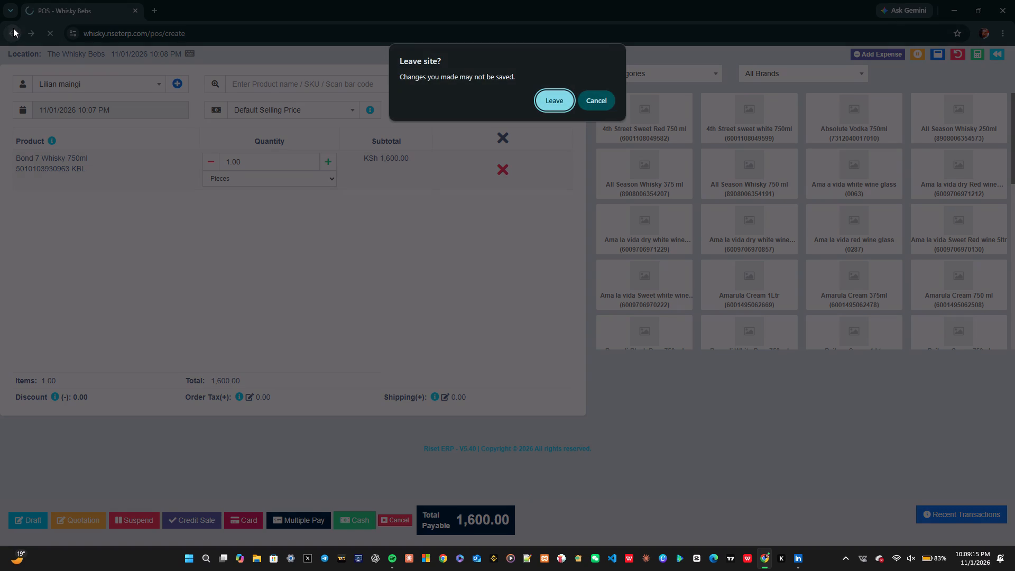
left_click(555, 96)
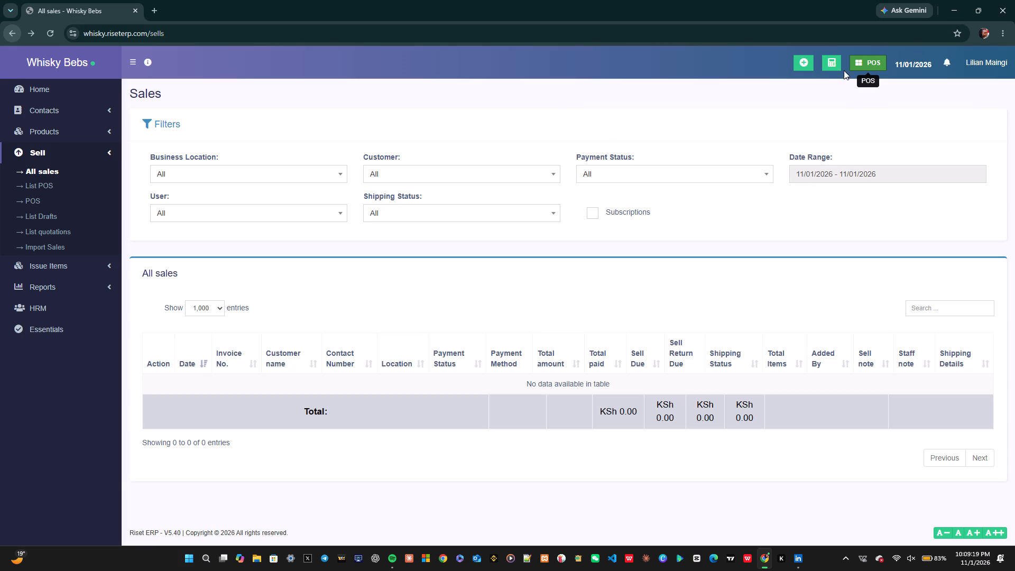
left_click(859, 56)
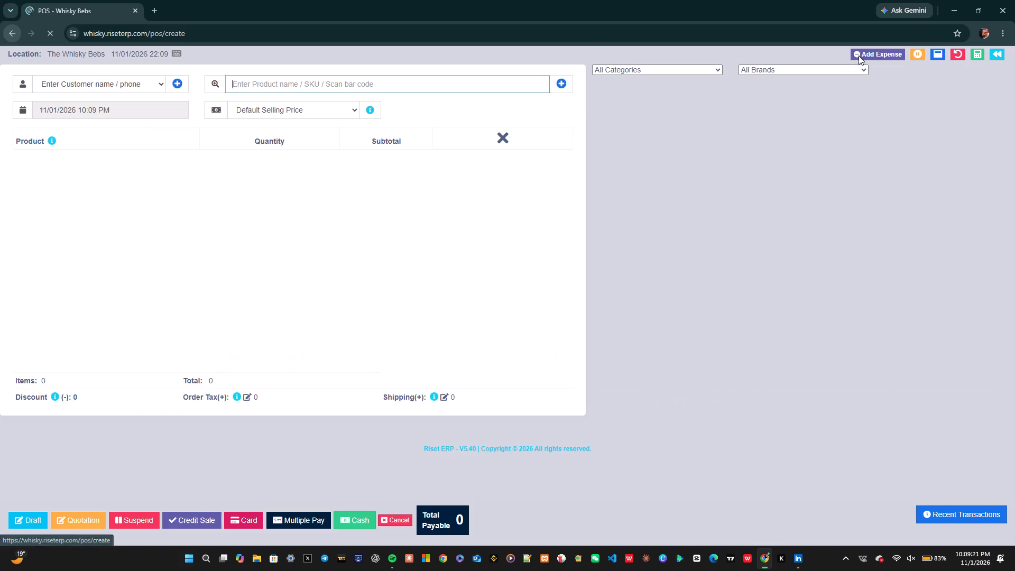
Add one Monster Black 500ml and one Ama la vida red wine glass to the walk-in customer's sale.
left_click(342, 82)
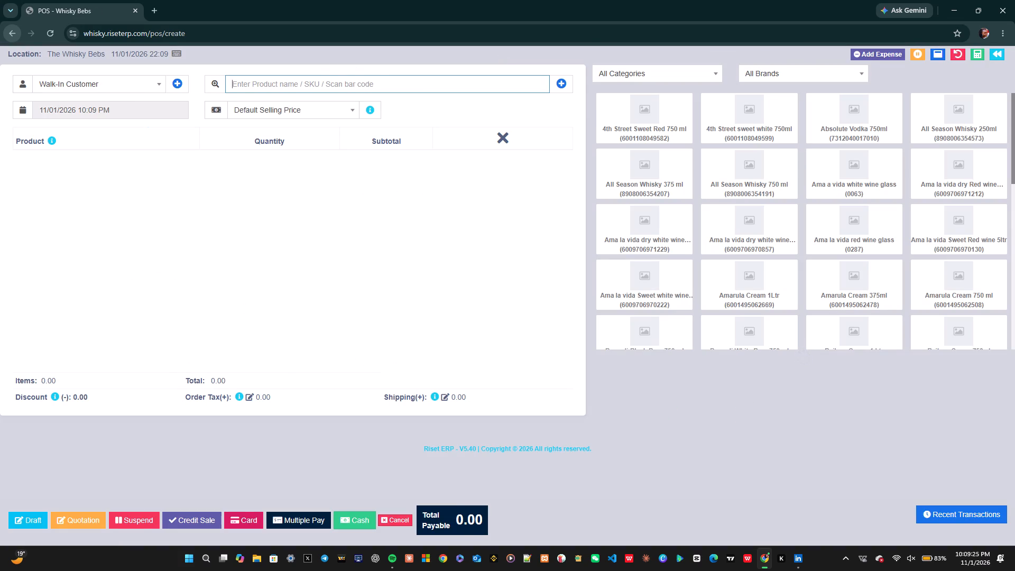
type("mon")
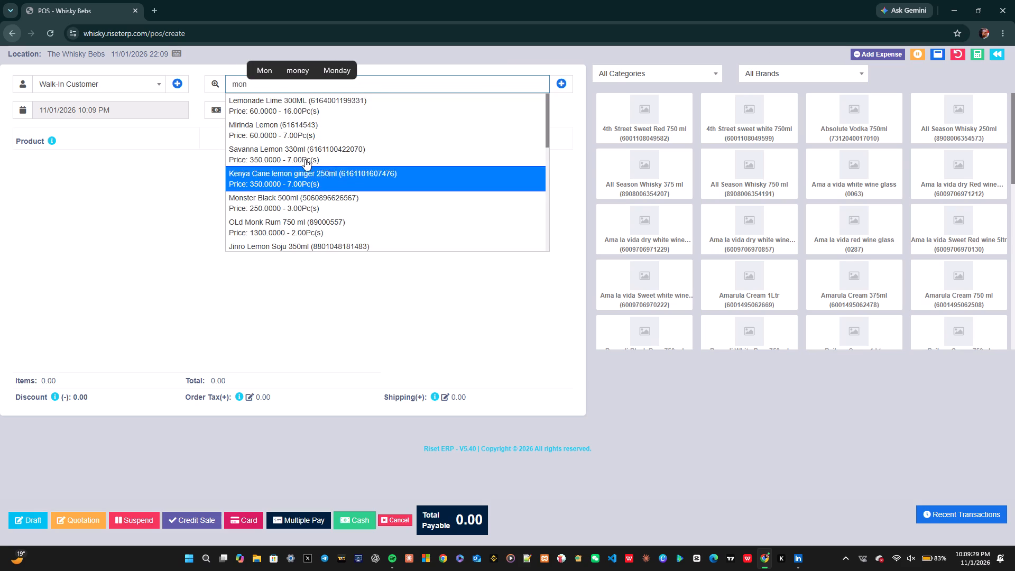
left_click(298, 204)
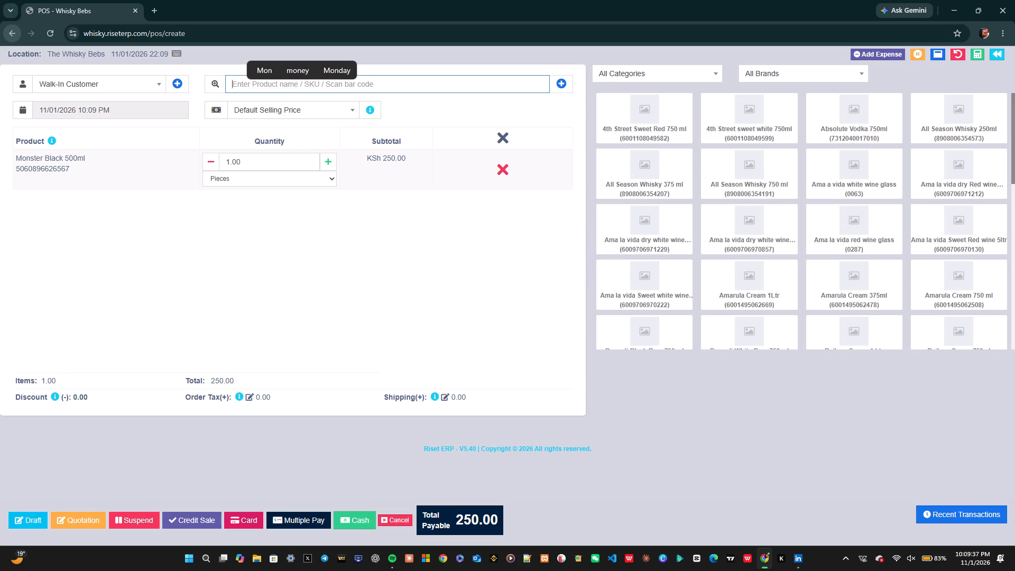
type("glass")
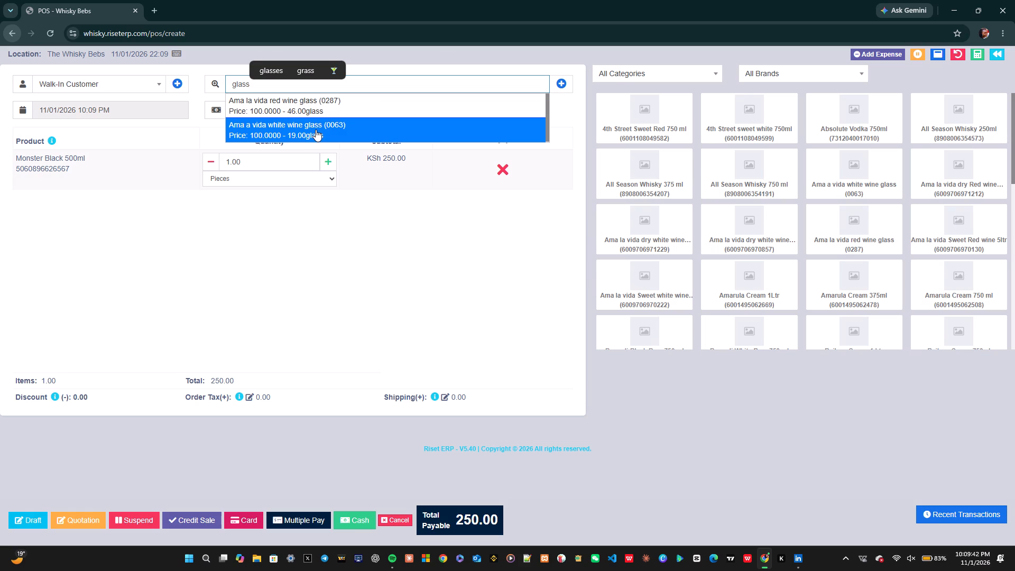
left_click(315, 111)
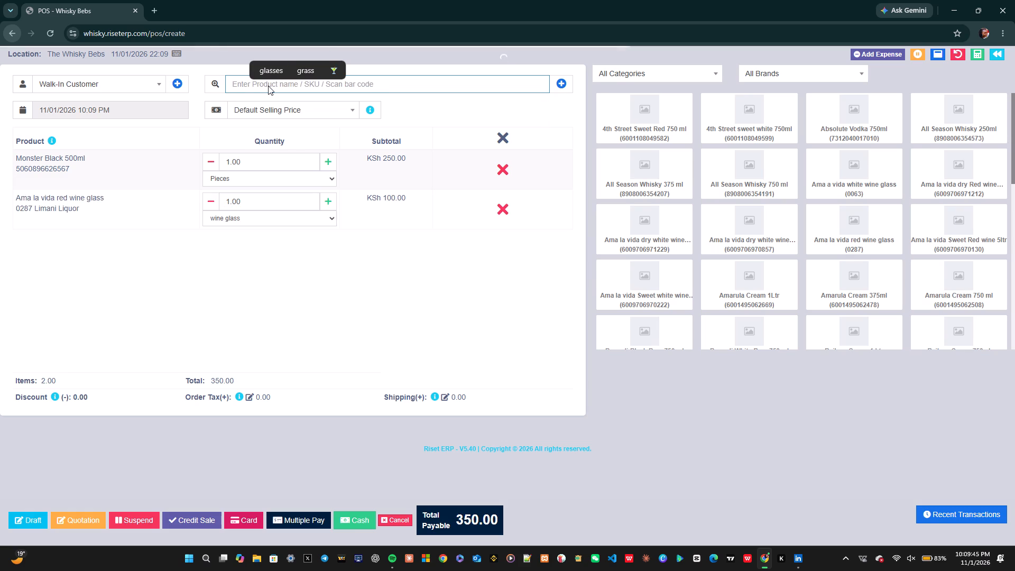
Add one Chrome Gin 250 ml and one Tusker Malt Can 500ml to the sale.
left_click(268, 86)
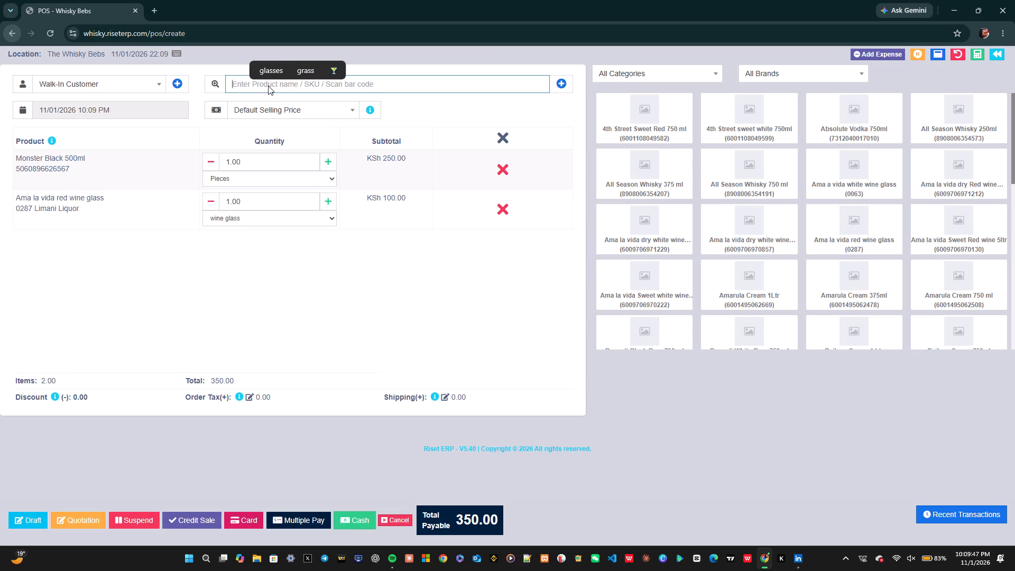
type("chrom")
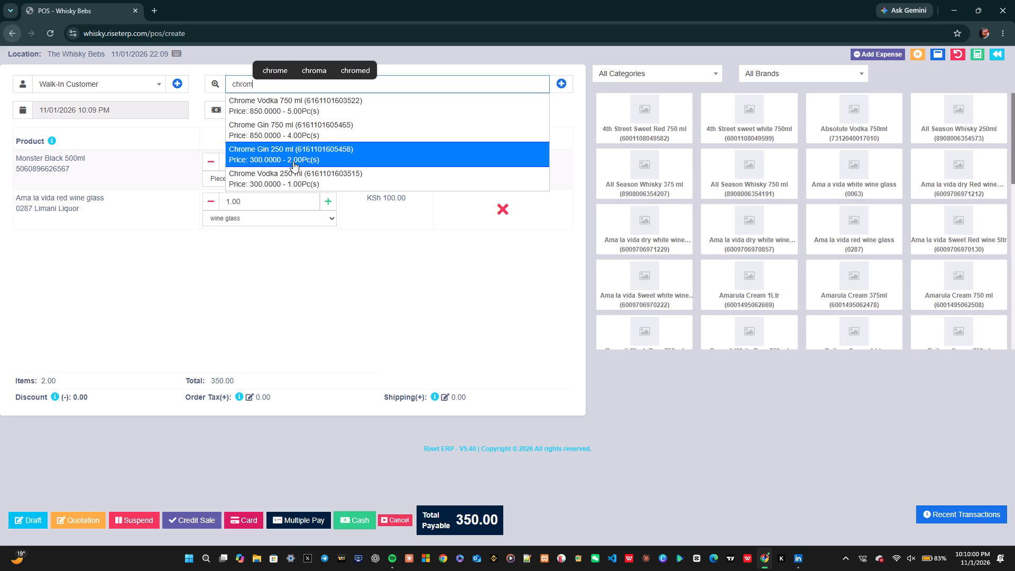
left_click(293, 161)
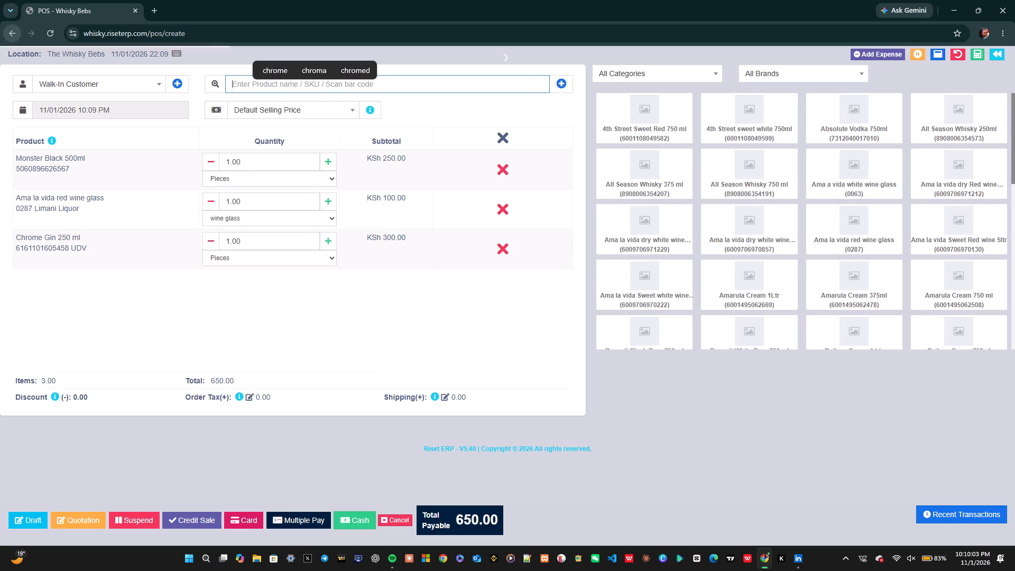
left_click(254, 78)
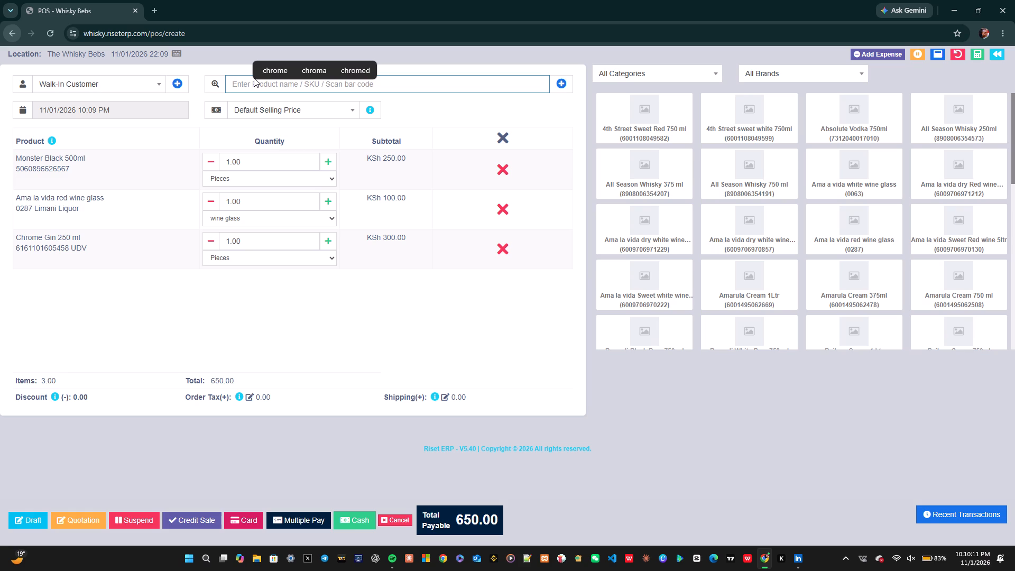
key("g")
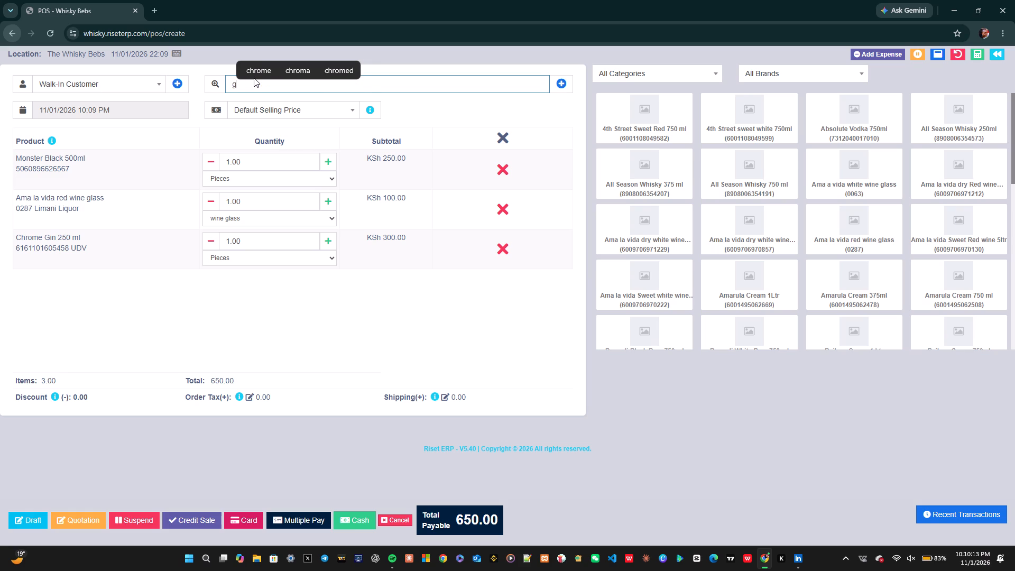
key("BackSpace")
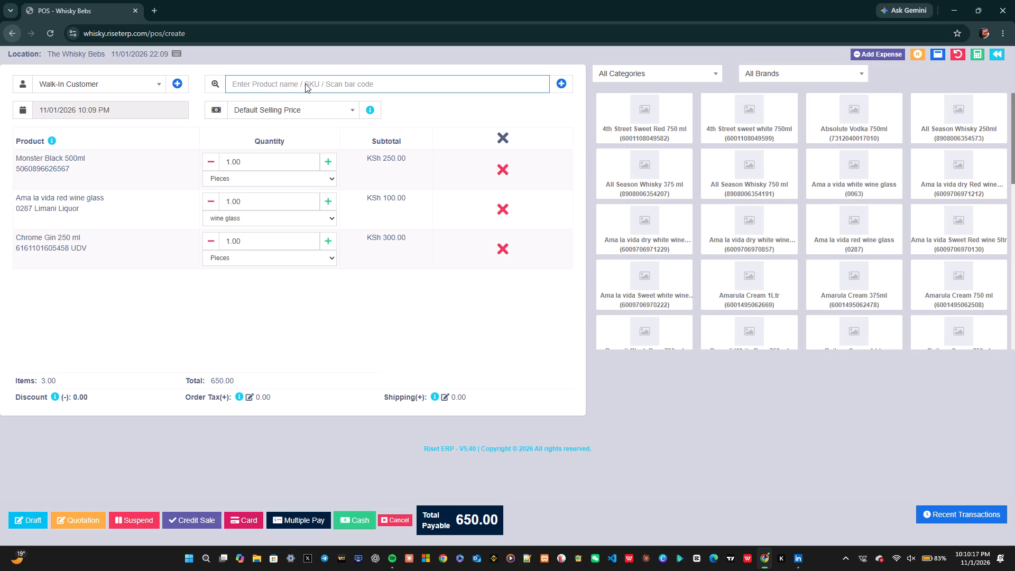
type("malt")
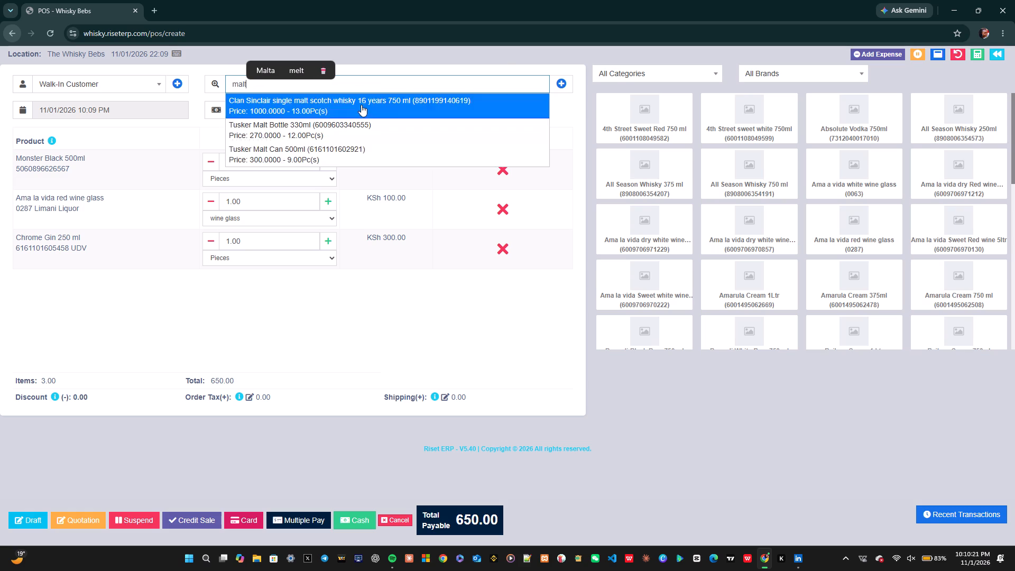
left_click(319, 164)
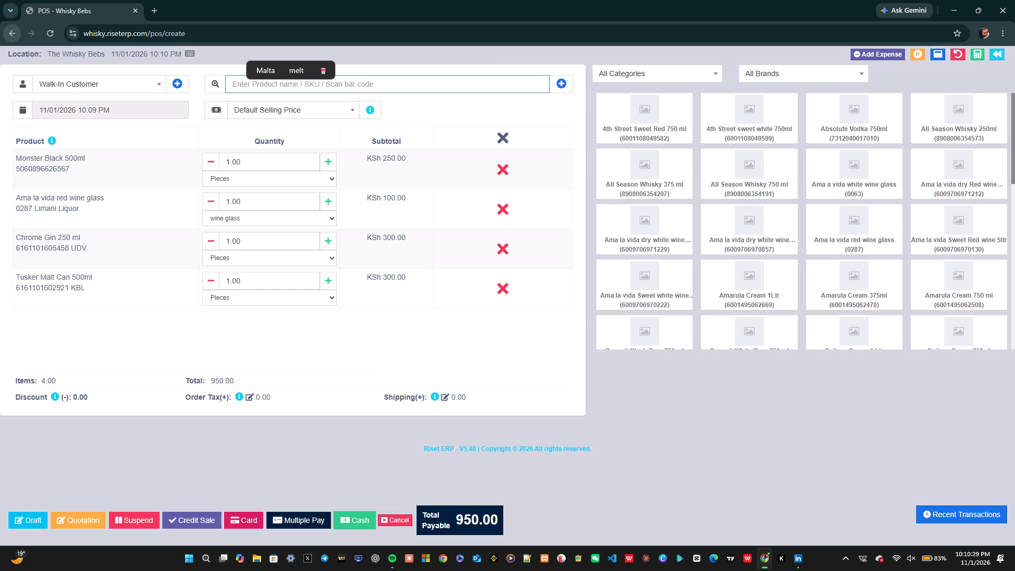
Add White Cap Bottle 500ml to the sale with a quantity of 4.
type("white")
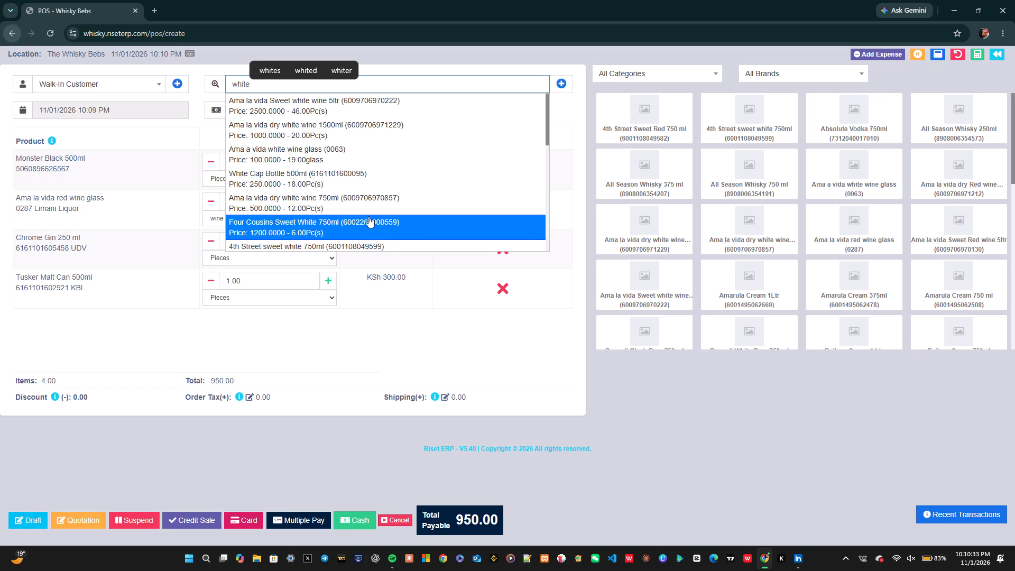
left_click(348, 182)
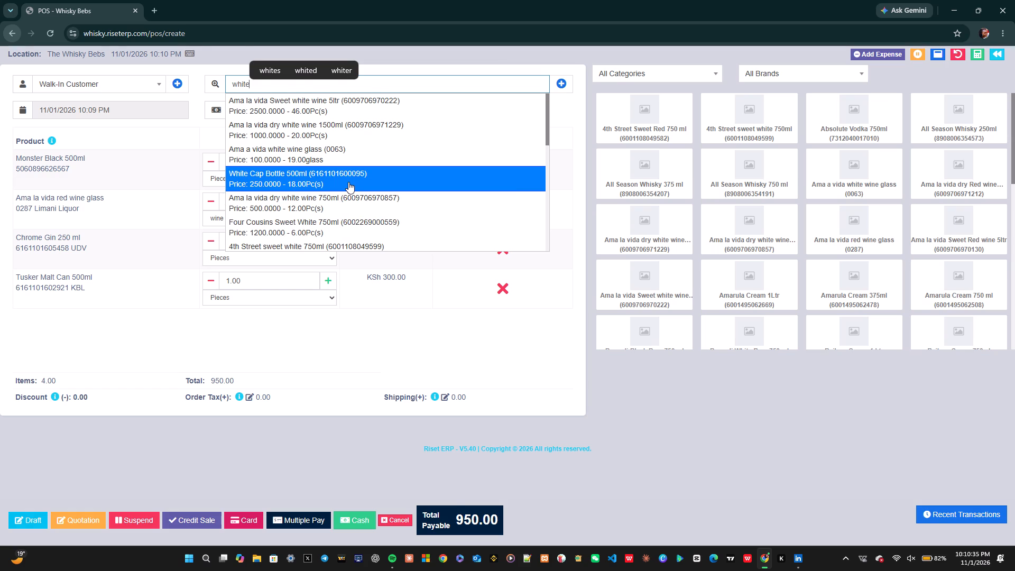
double_click(328, 323)
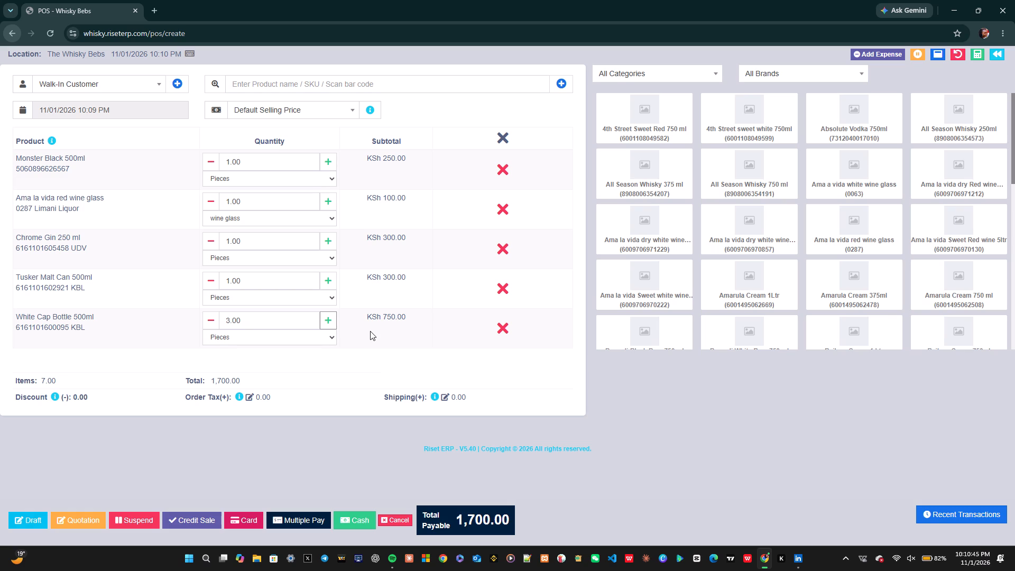
key("w")
left_click(329, 319)
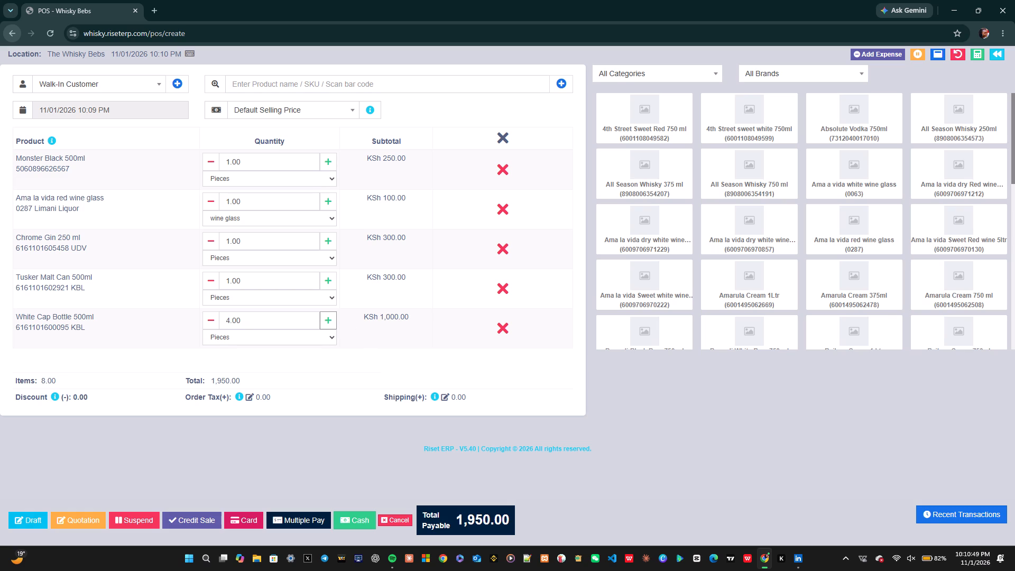
Add one Kenya Cane Smooth Spirit 375ml to the sale.
left_click(264, 83)
type("smoo")
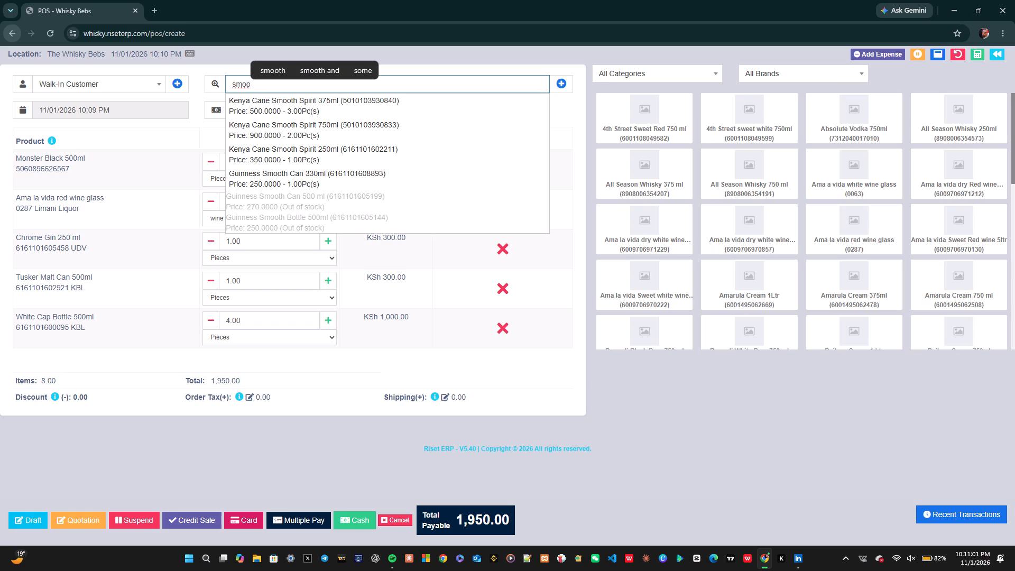
left_click(278, 97)
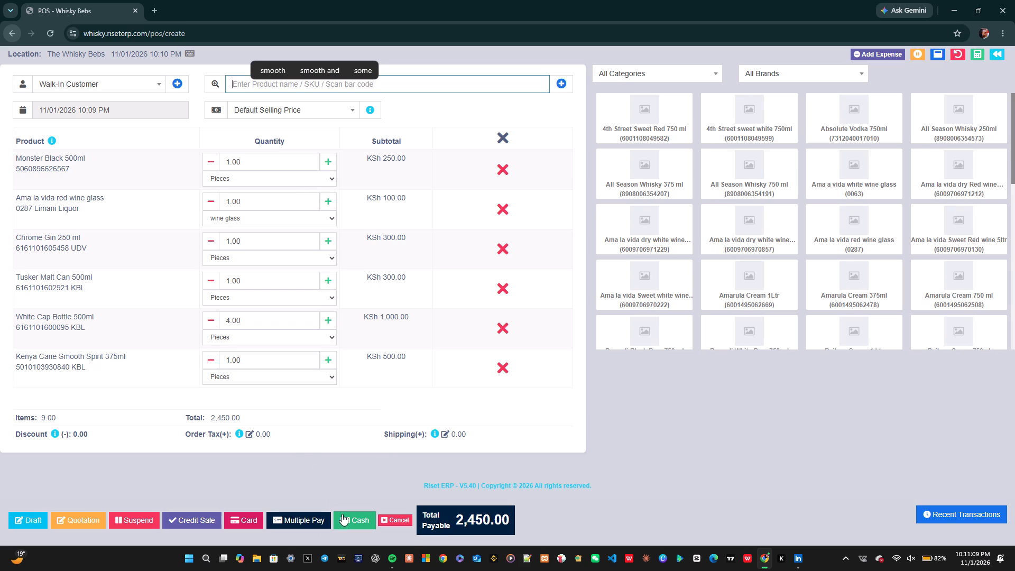
Start a multiple-method payment for the sale and set the first payment row's amount to 150.
left_click(318, 519)
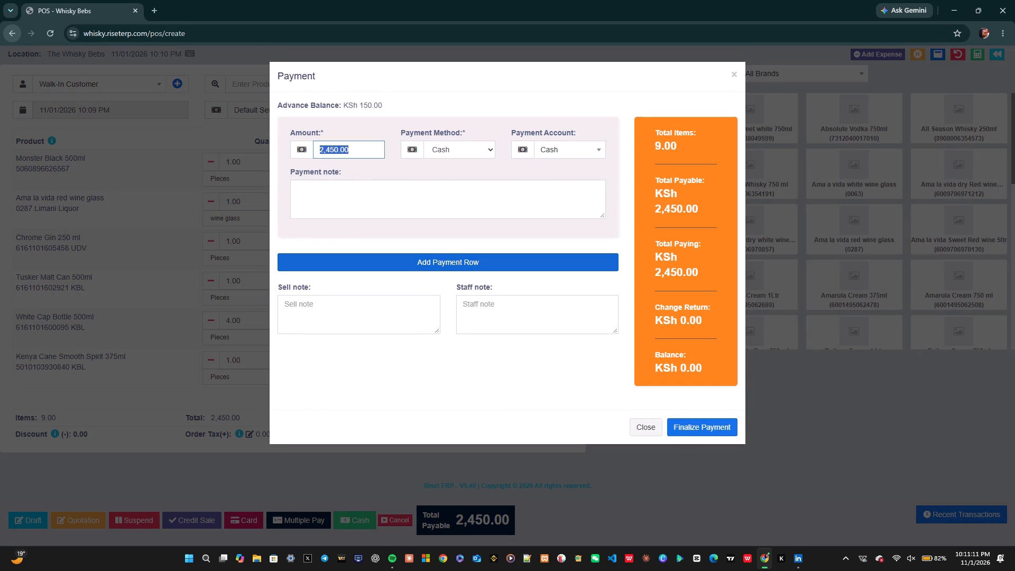
left_click(351, 150)
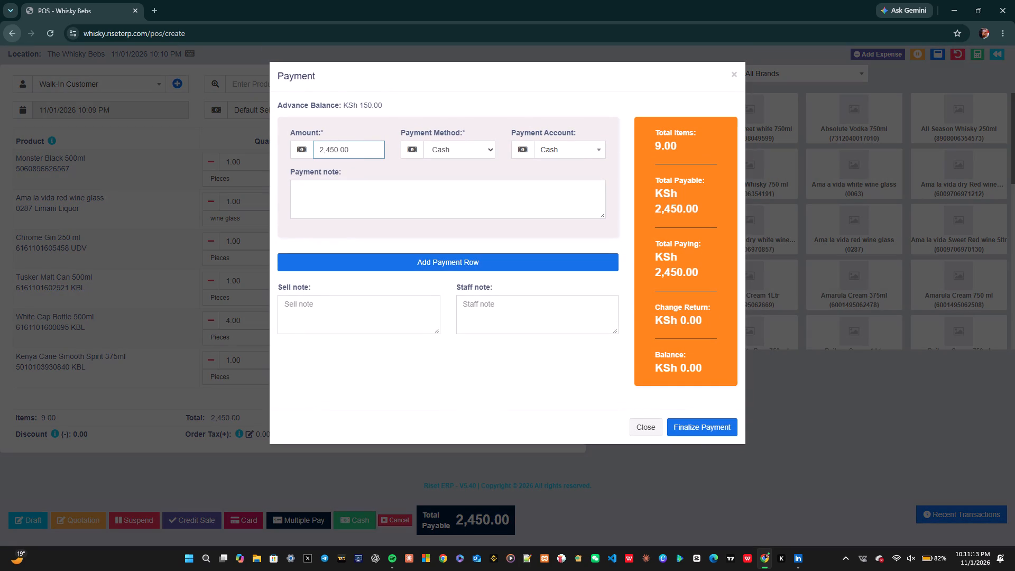
key("BackSpace")
key("BackSpace")
key("BackSpace")
key("BackSpace")
key("BackSpace")
key("BackSpace")
key("BackSpace")
key("BackSpace")
key("BackSpace")
key("BackSpace")
key("BackSpace")
key("BackSpace")
key("BackSpace")
key("BackSpace")
key("BackSpace")
key("BackSpace")
key("BackSpace")
key("BackSpace")
type("150")
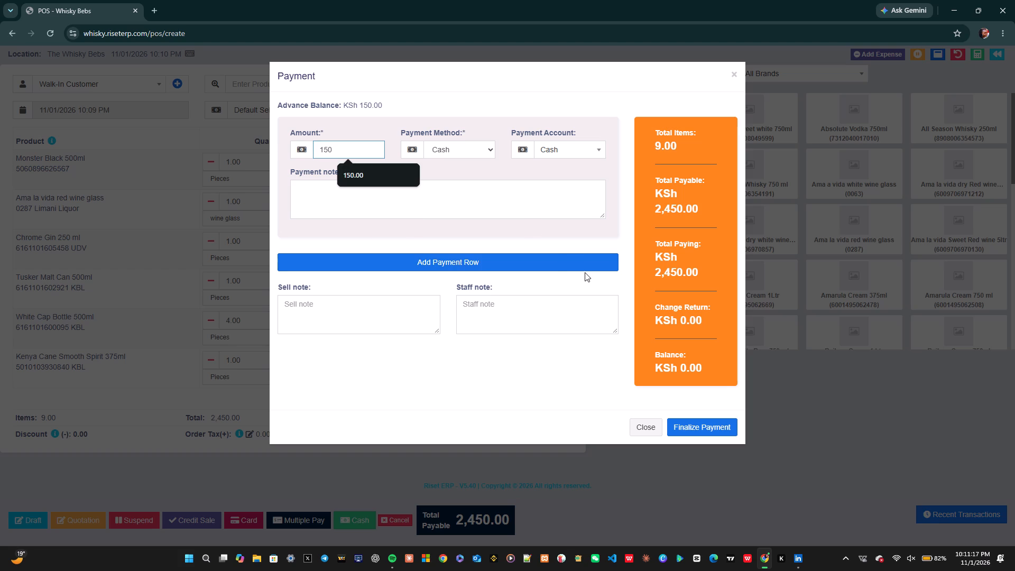
Add a second Cash payment row for the remaining 2,300 and finalize the payment without printing the receipt.
left_click(518, 262)
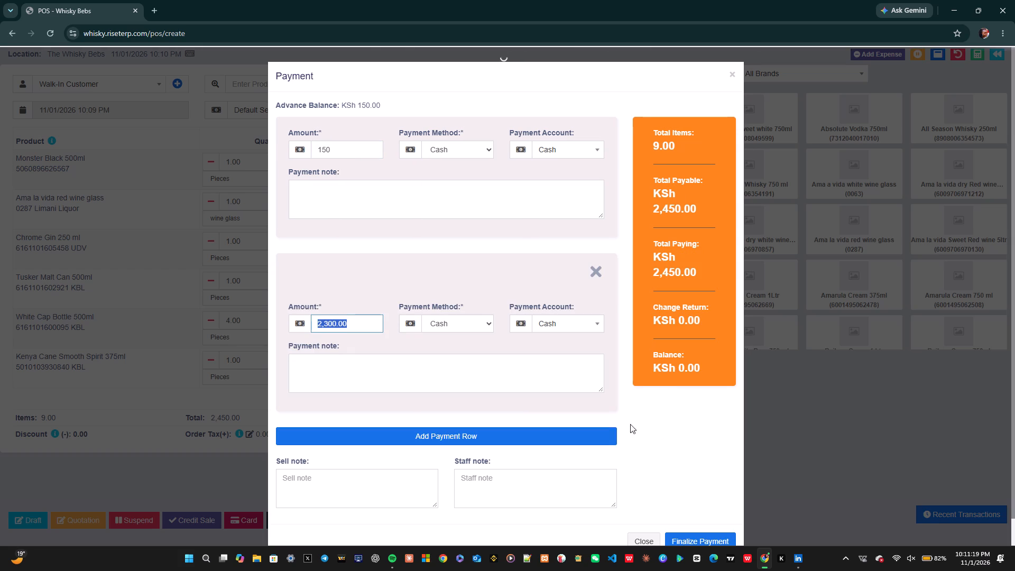
scroll(675, 345, "down", 1)
left_click(713, 516)
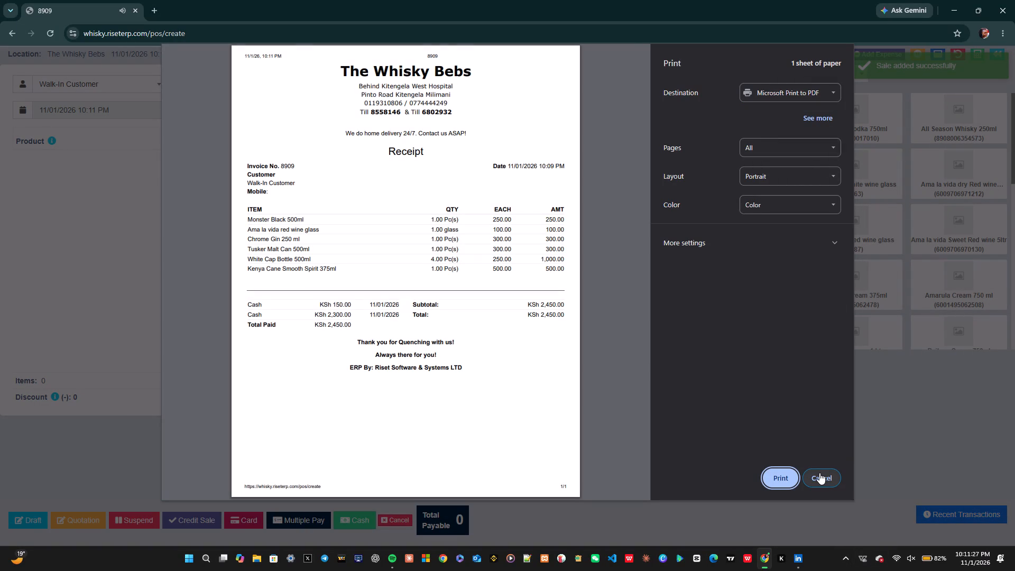
left_click(819, 473)
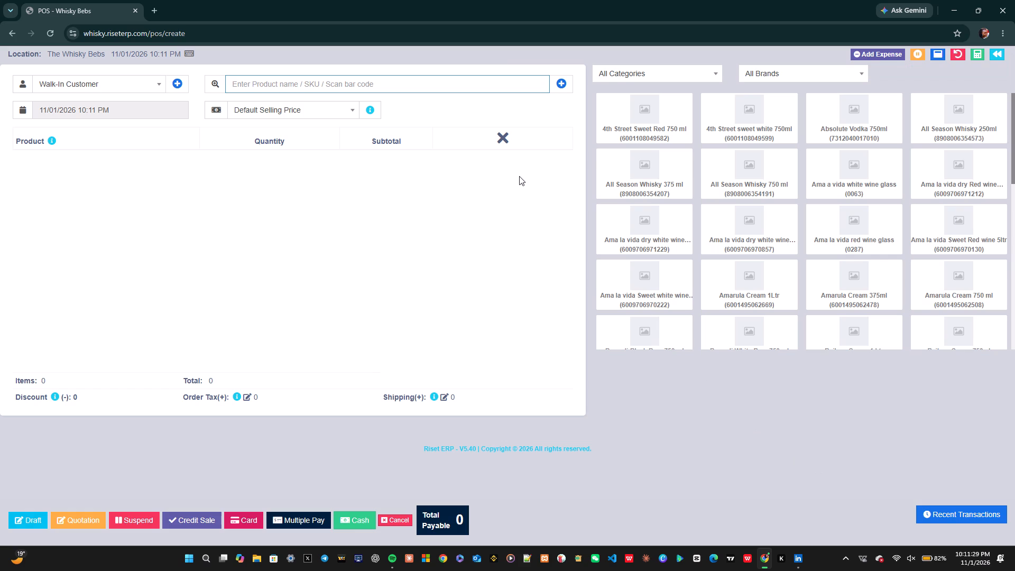
Search products for "glass" and add one Ama a vida white wine glass to the new sale.
left_click(358, 85)
type("gl")
type("ass")
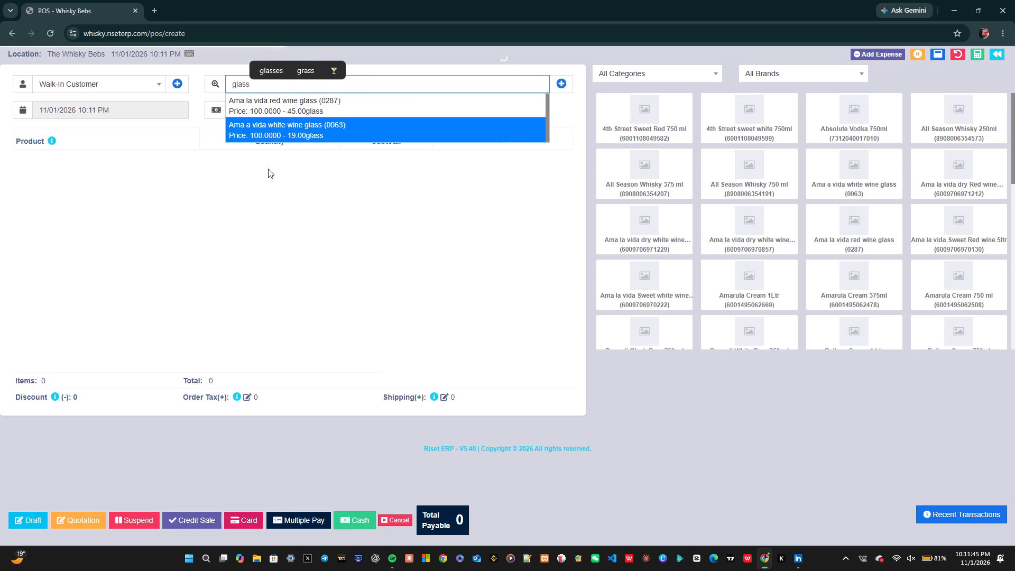
left_click(352, 121)
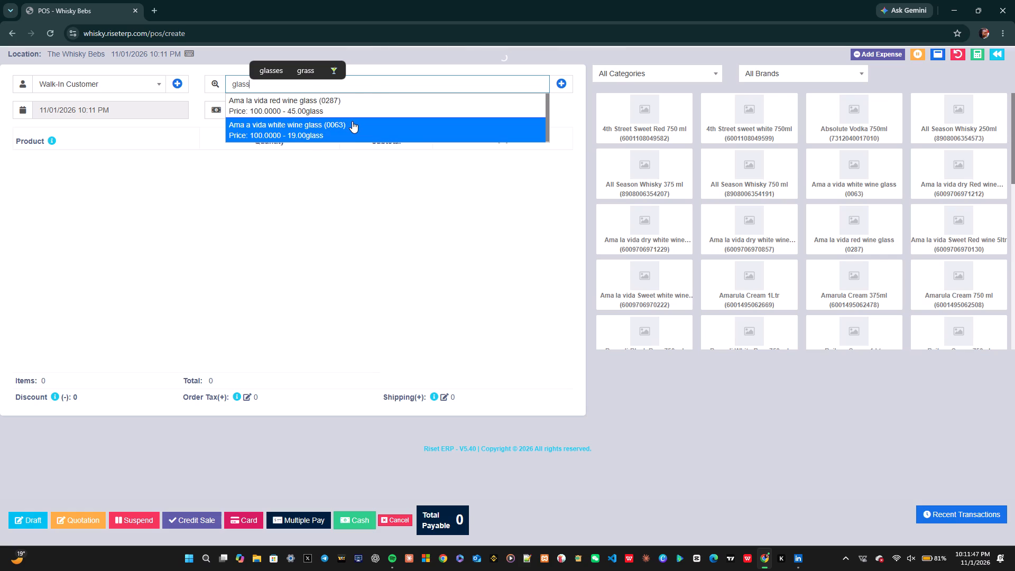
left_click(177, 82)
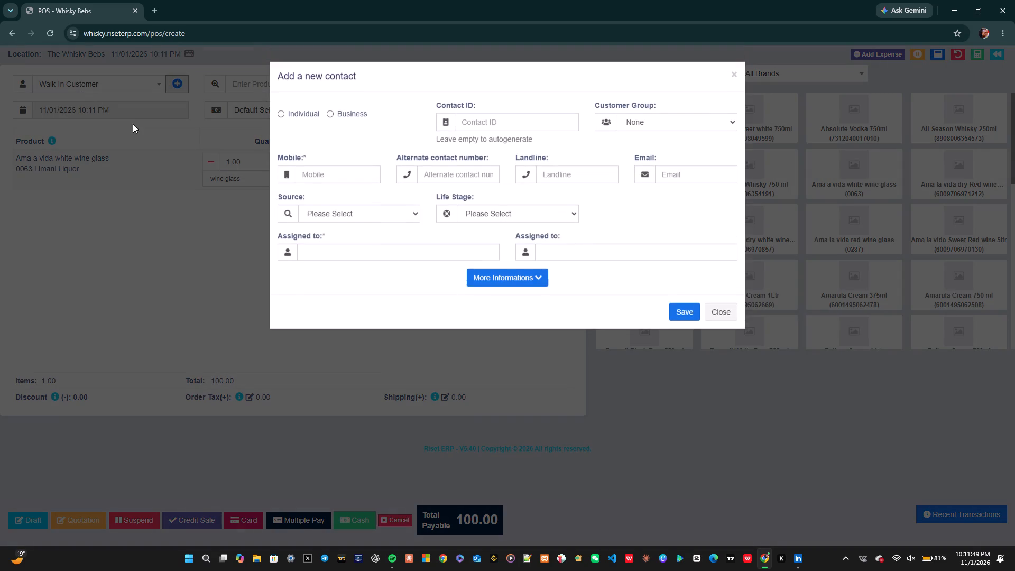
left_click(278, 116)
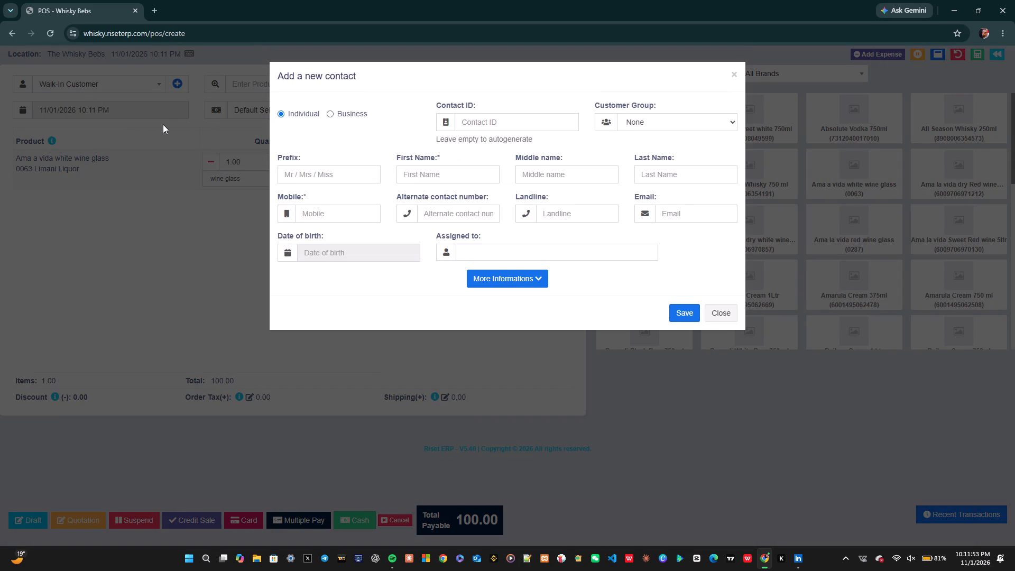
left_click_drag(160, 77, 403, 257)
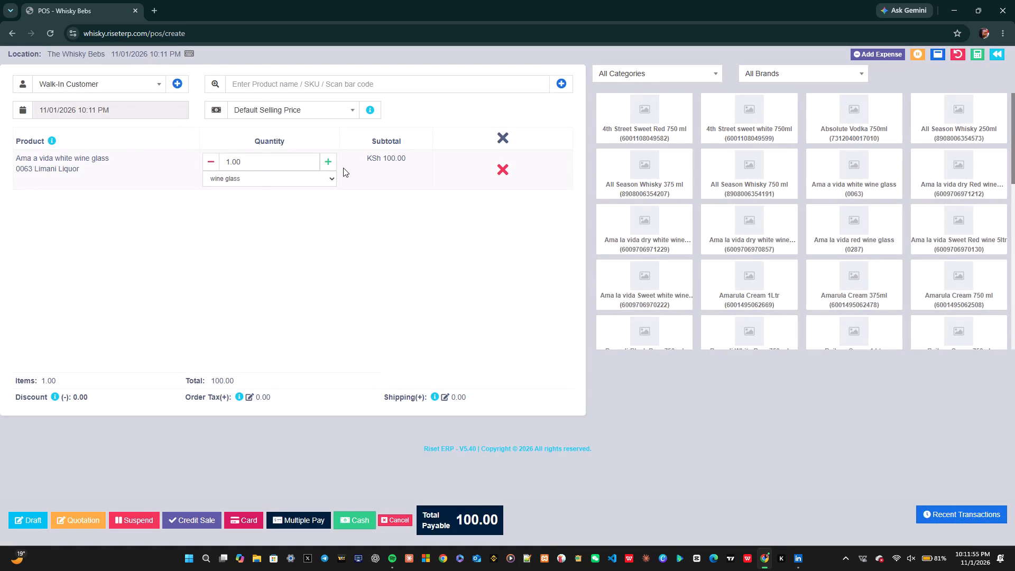
Search existing customers for "hez" and assign the first matching customer to the wine glass sale.
left_click(157, 87)
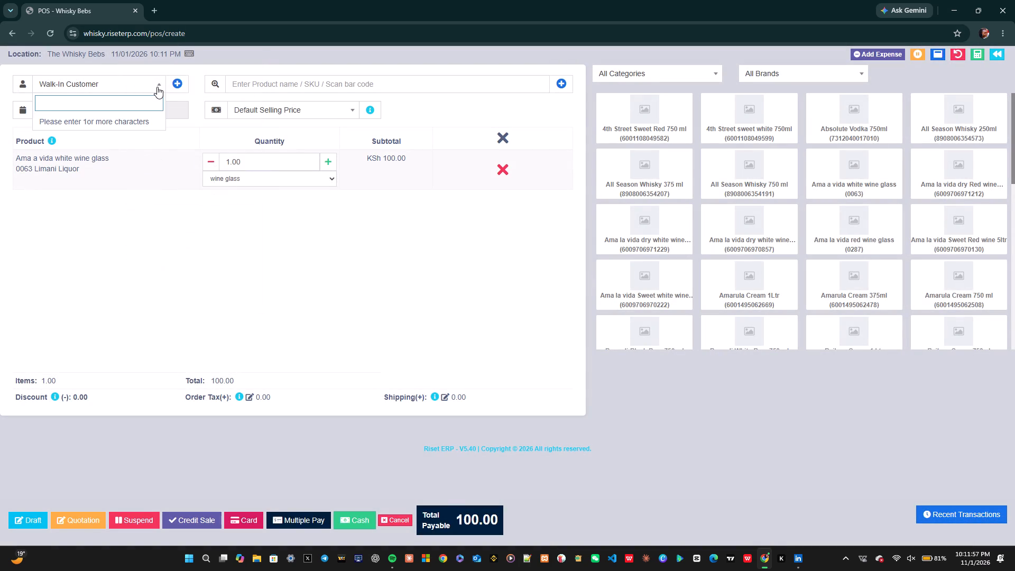
left_click(132, 99)
type("hex")
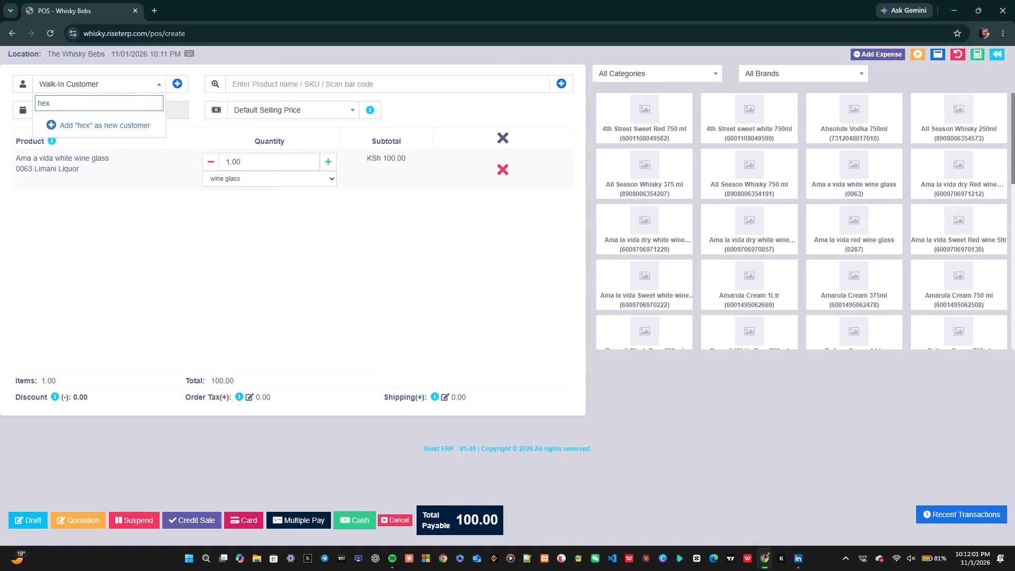
key("BackSpace")
key("z")
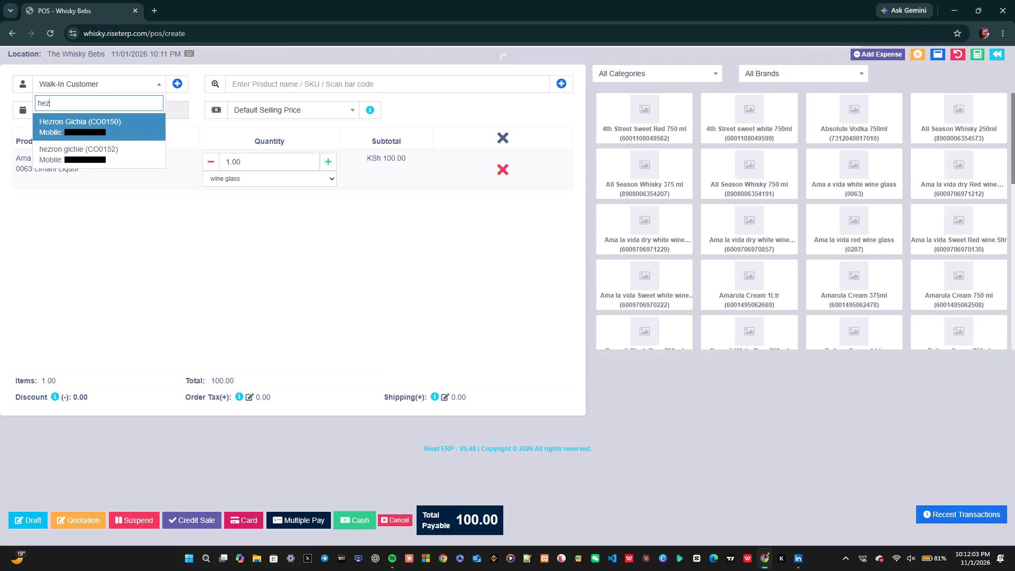
left_click(121, 123)
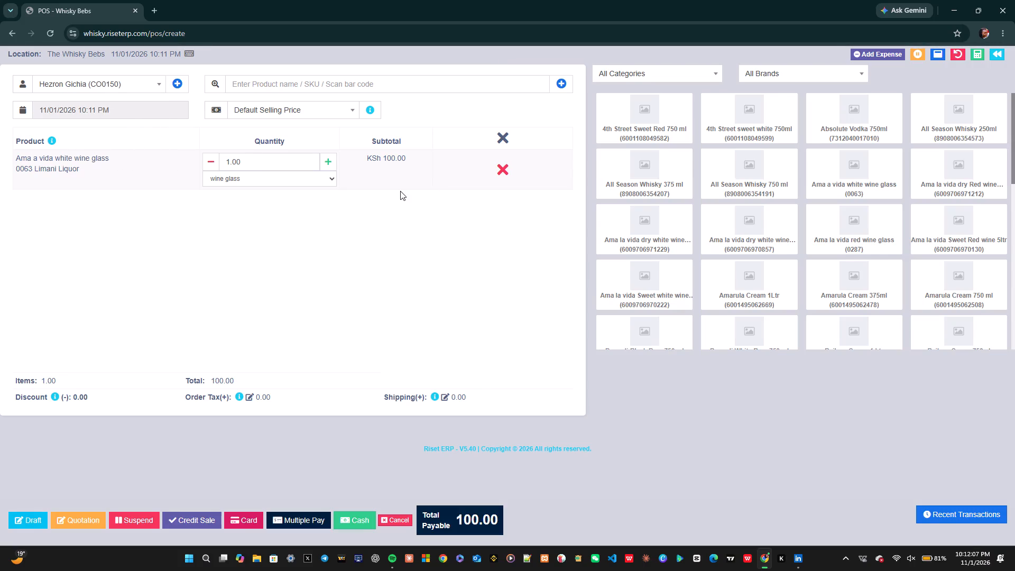
Record the wine glass sale as a credit sale without printing the receipt.
left_click(197, 518)
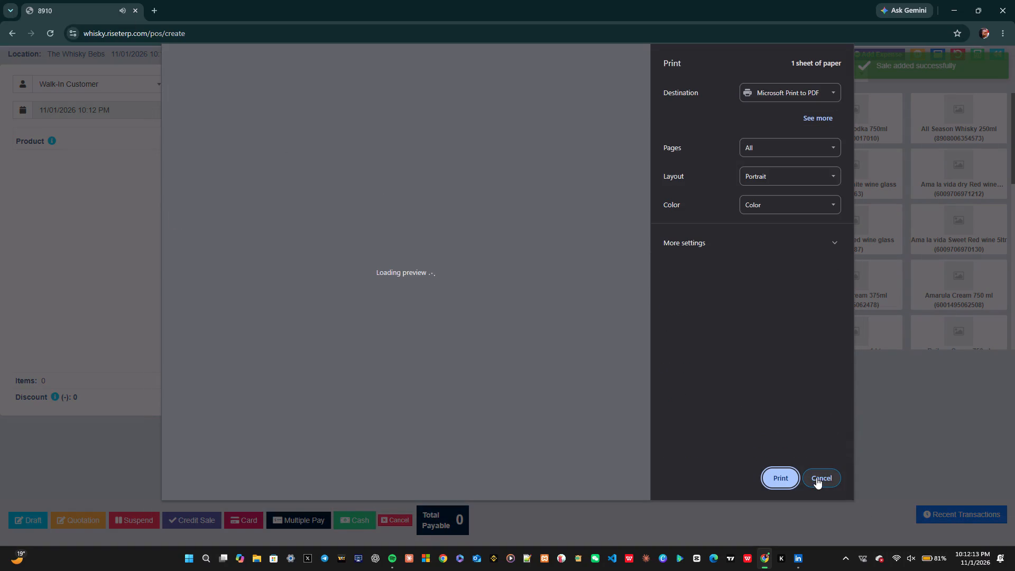
left_click(816, 477)
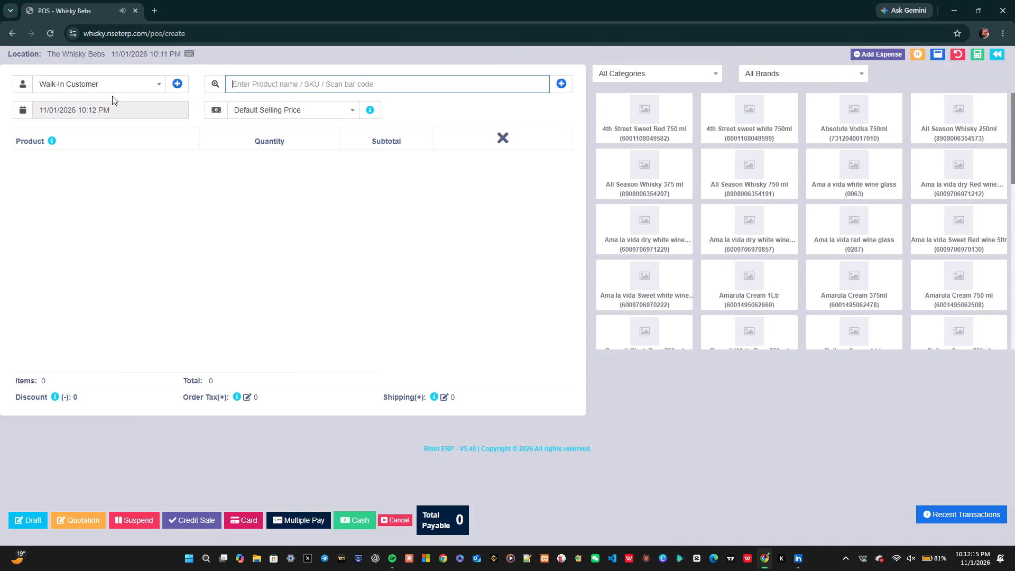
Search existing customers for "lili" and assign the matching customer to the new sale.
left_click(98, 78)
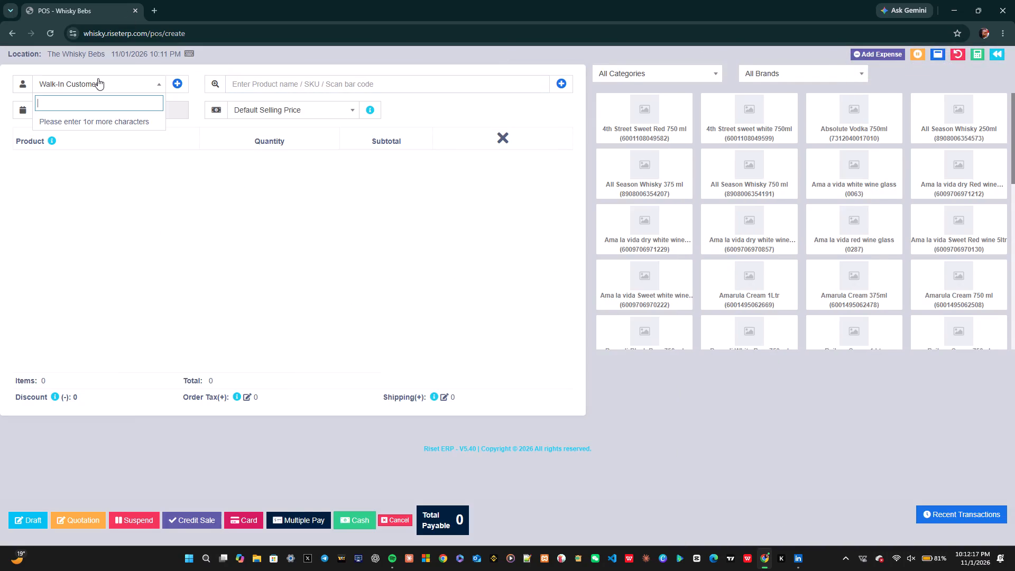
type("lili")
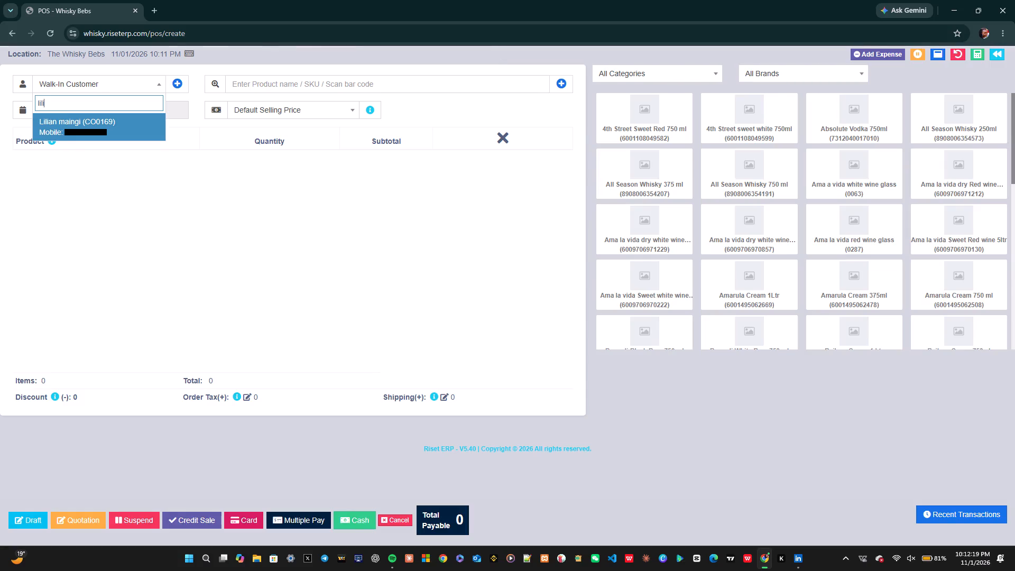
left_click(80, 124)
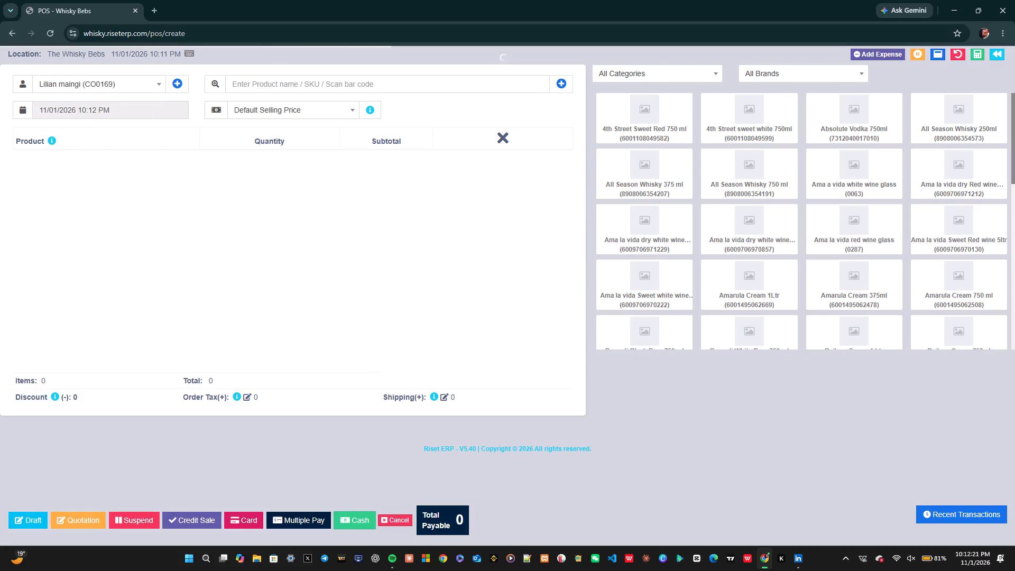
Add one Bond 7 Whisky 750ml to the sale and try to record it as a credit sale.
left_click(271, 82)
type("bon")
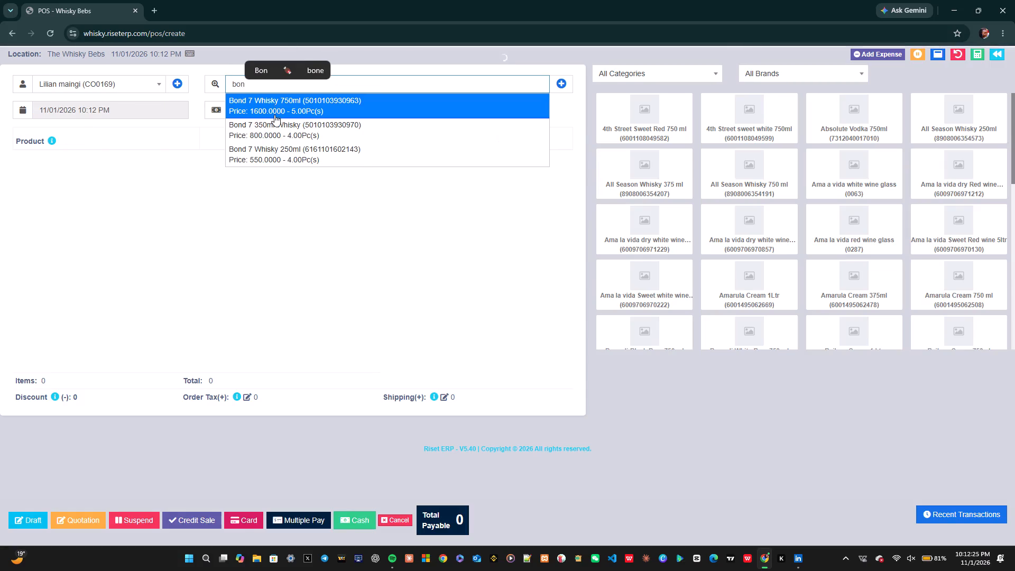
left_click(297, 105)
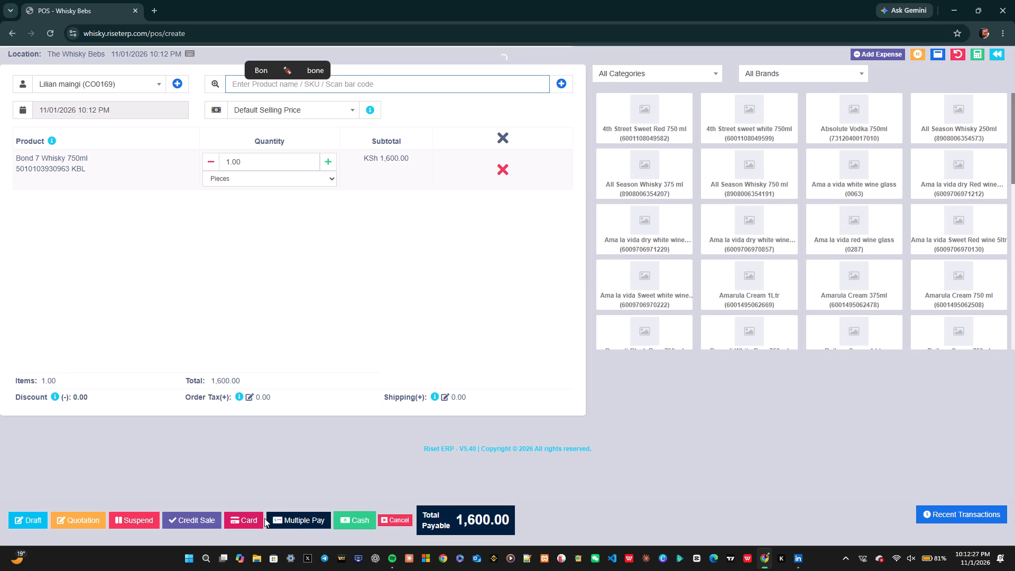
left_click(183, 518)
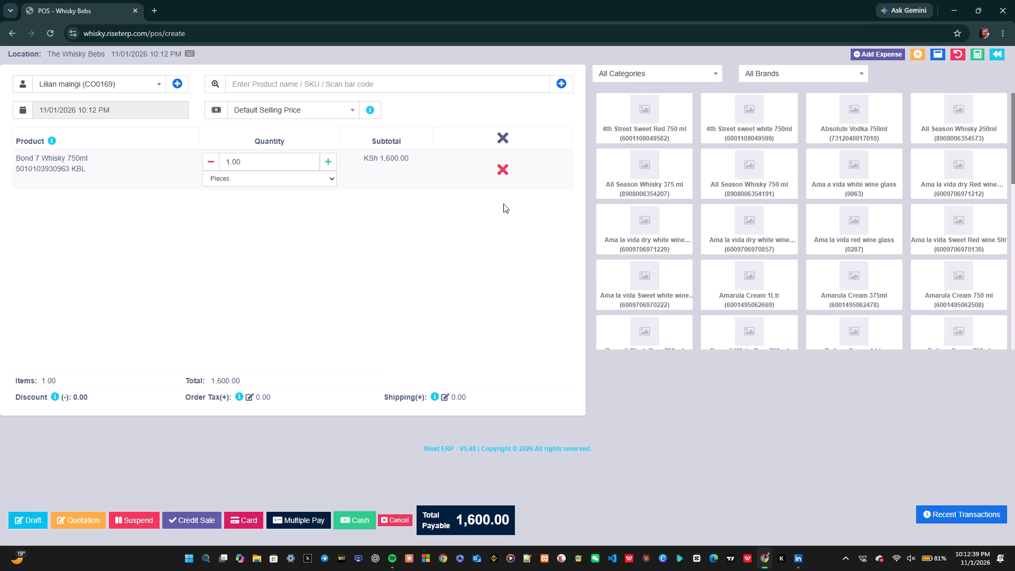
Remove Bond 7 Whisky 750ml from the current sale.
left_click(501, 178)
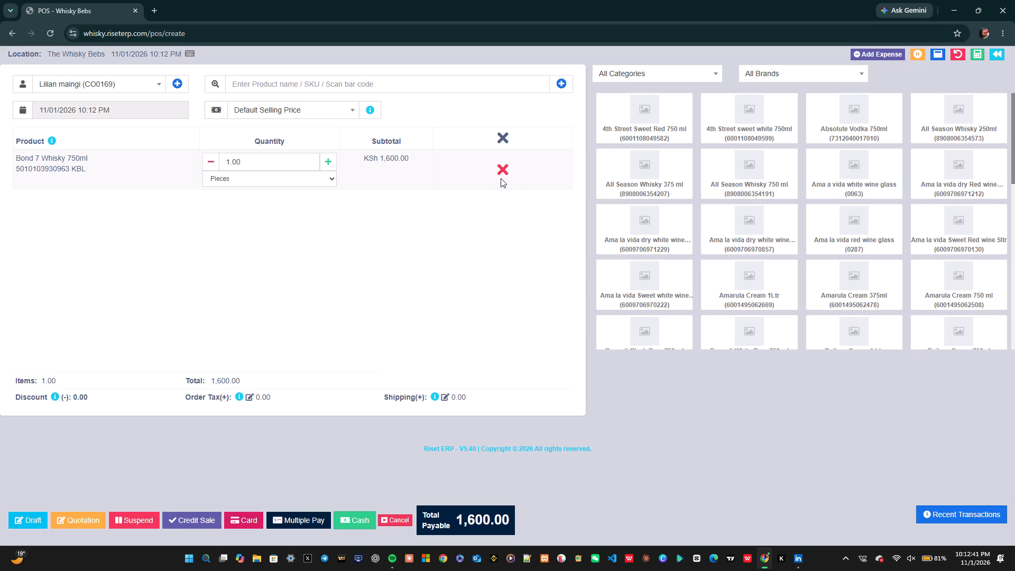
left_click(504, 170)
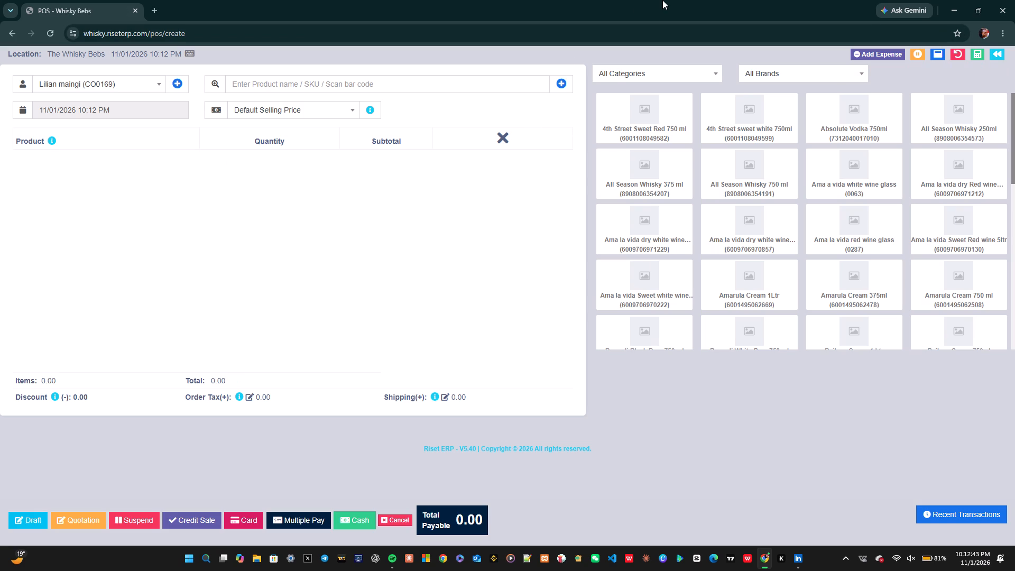
Leave the point-of-sale screen, open the product list and examine the products' selling prices and current stock.
left_click(7, 28)
left_click(60, 135)
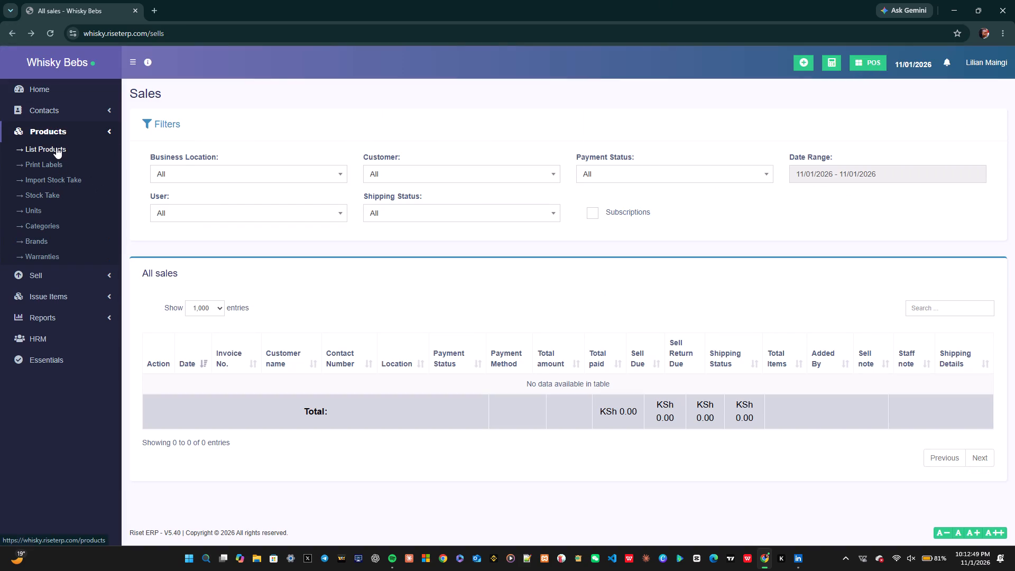
left_click(55, 147)
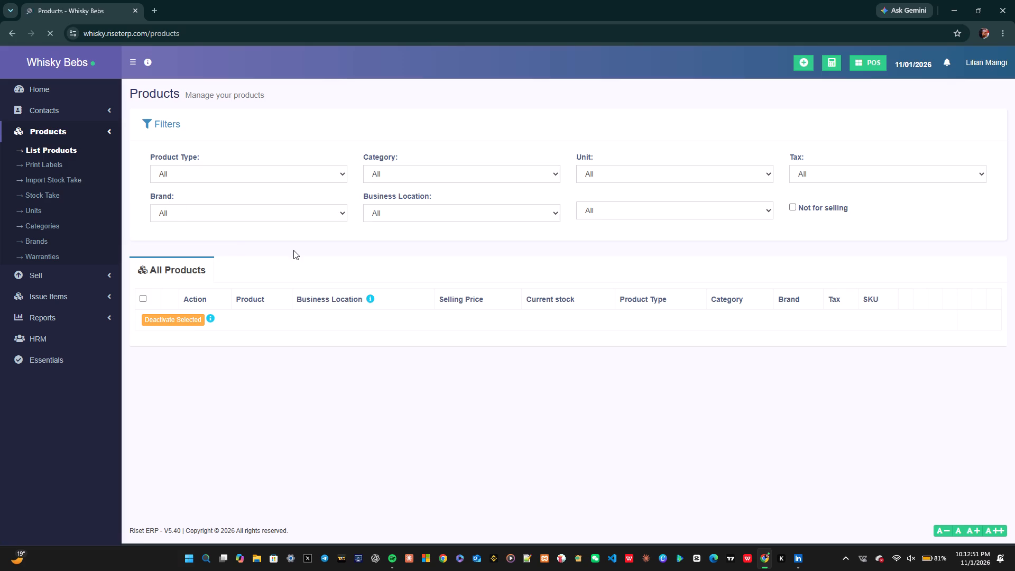
scroll(380, 287, "down", 1)
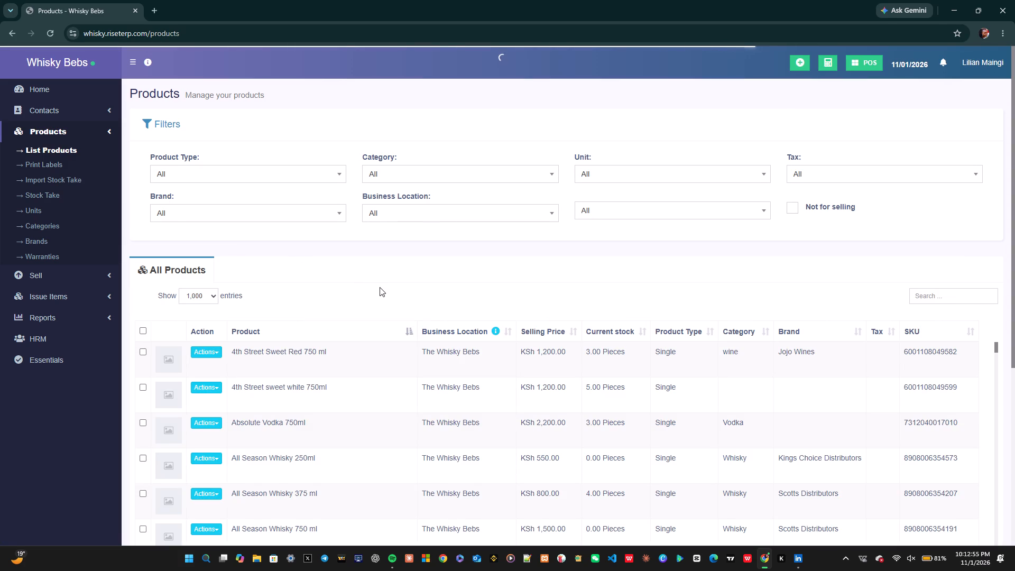
scroll(380, 287, "down", 2)
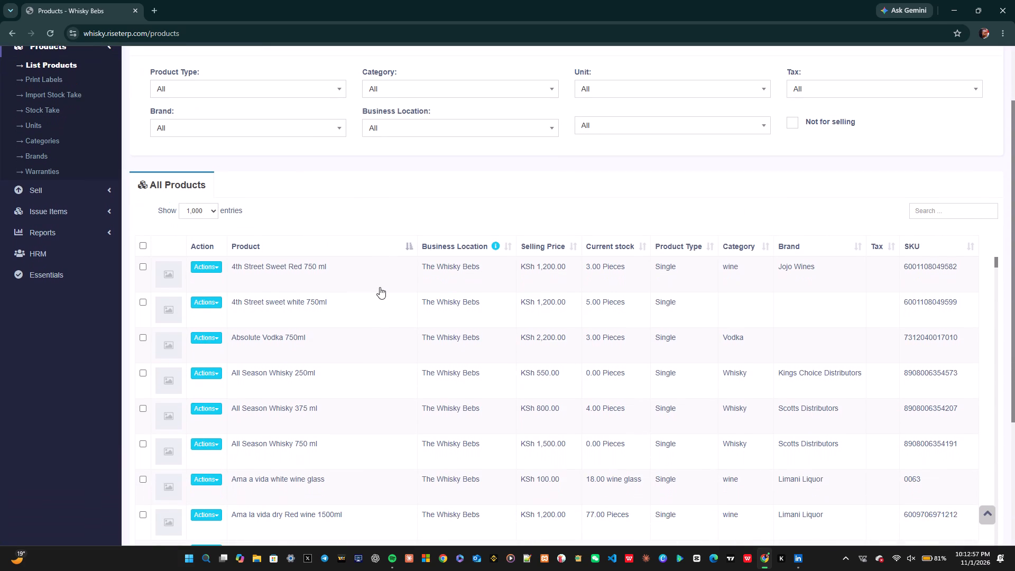
scroll(380, 287, "right", 2)
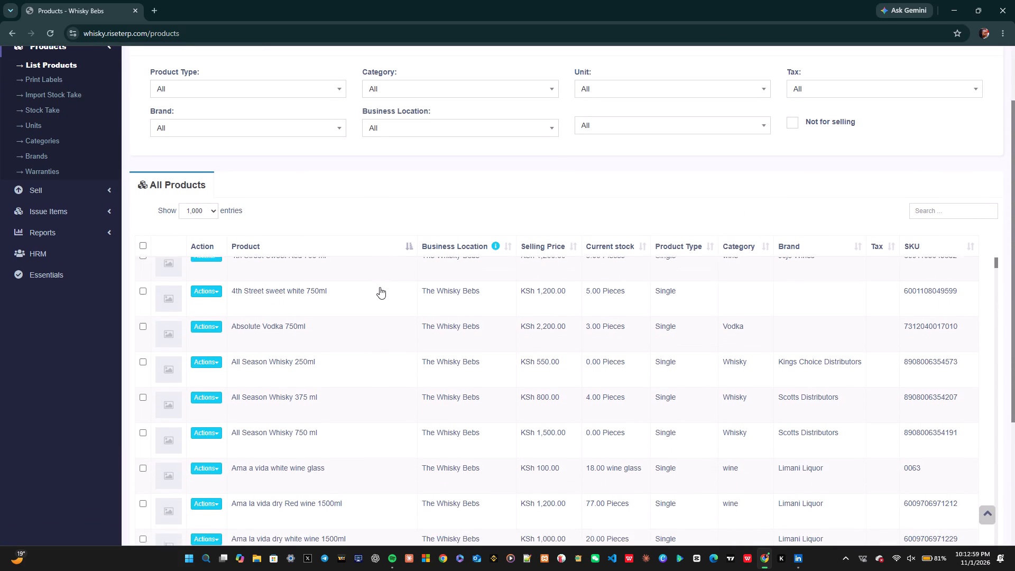
scroll(380, 287, "right", 1)
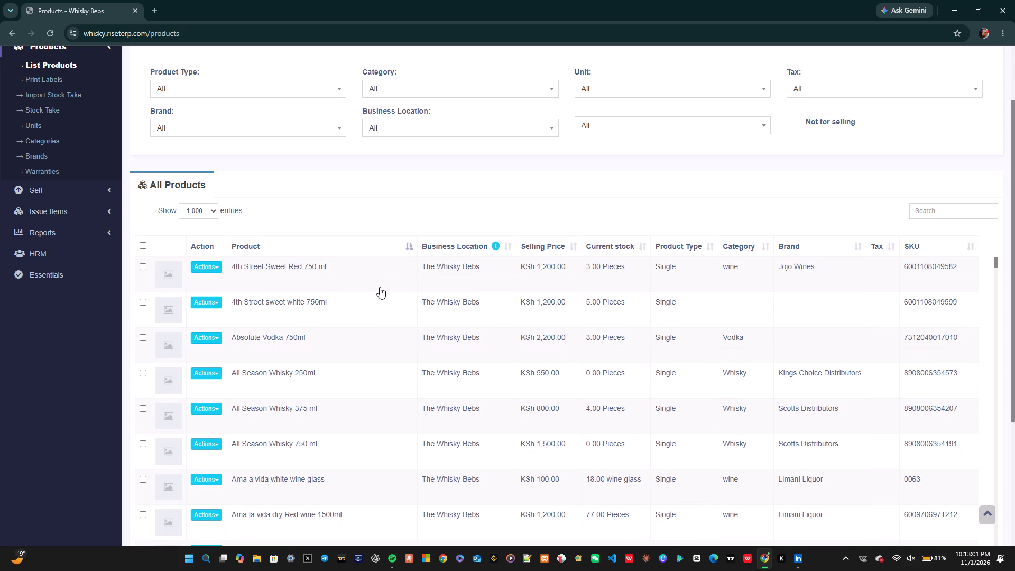
scroll(436, 154, "down", 3)
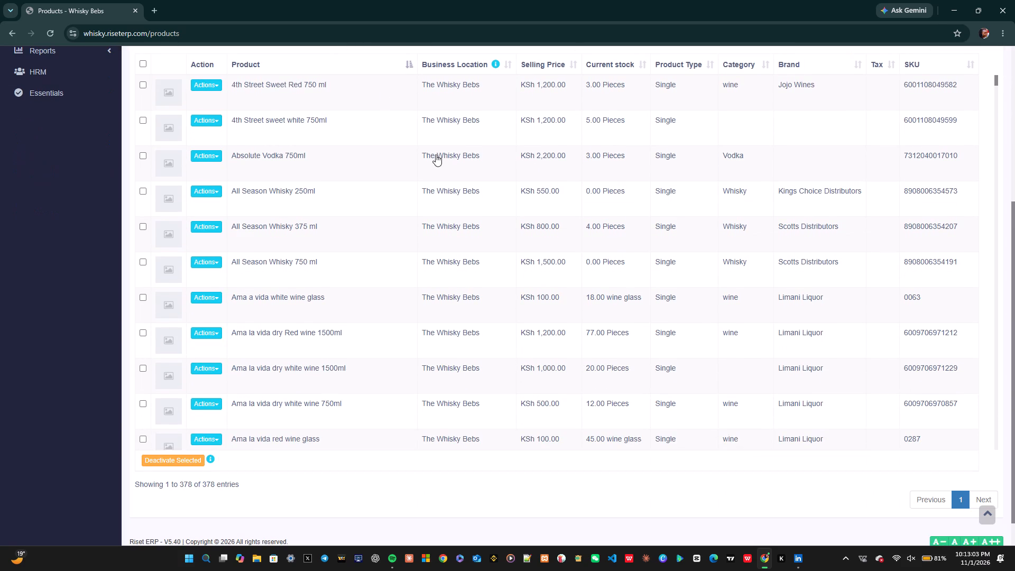
scroll(425, 227, "down", 1)
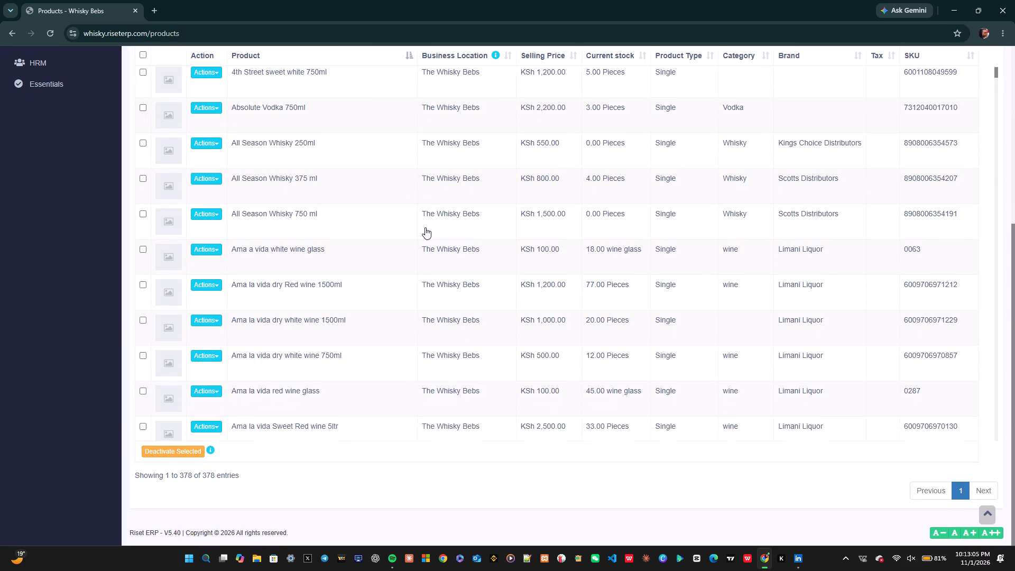
scroll(425, 227, "down", 1)
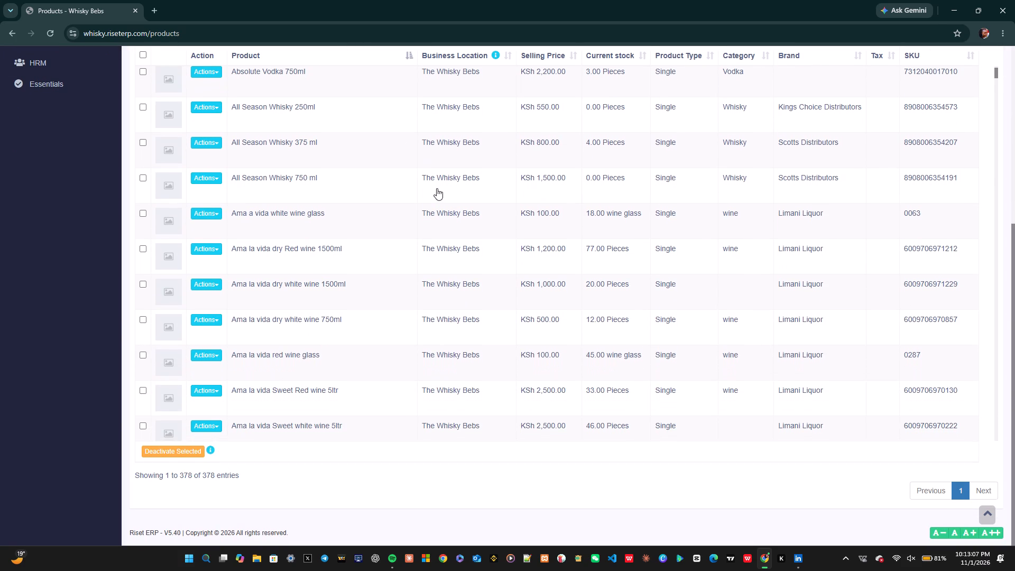
scroll(437, 188, "up", 4)
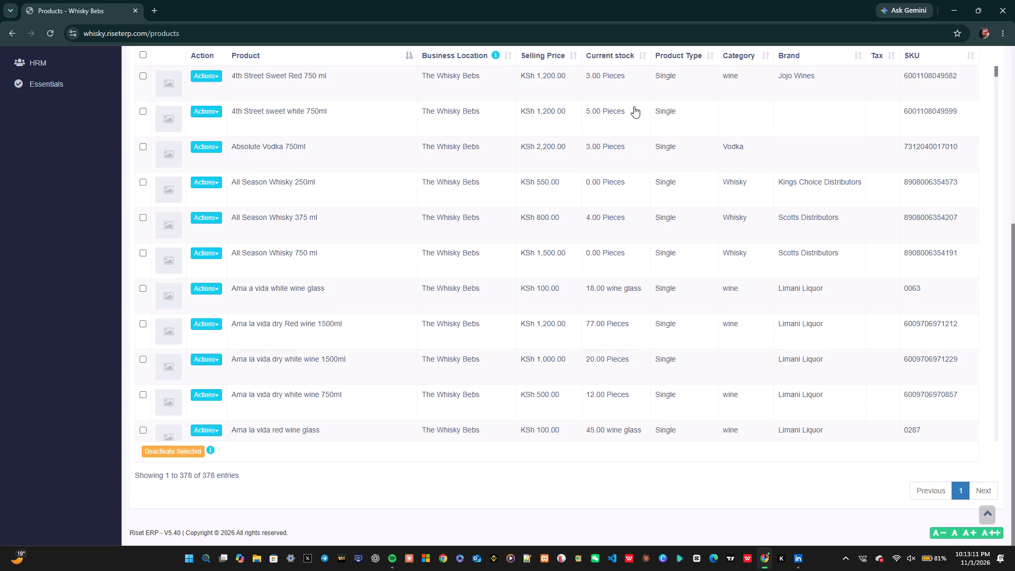
View the product details of 4th Street sweet white 750ml and close them again.
left_click(629, 107)
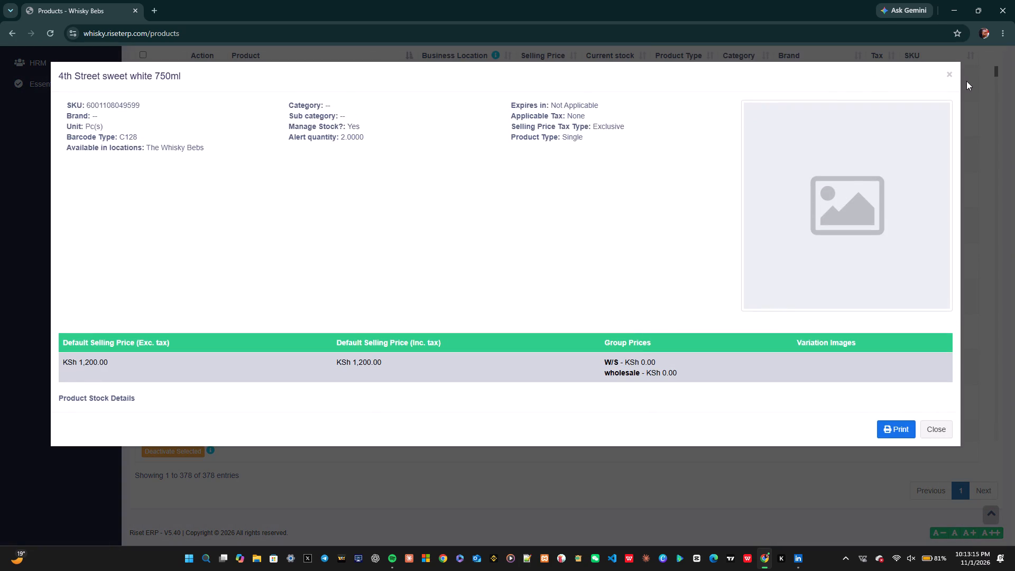
left_click(948, 68)
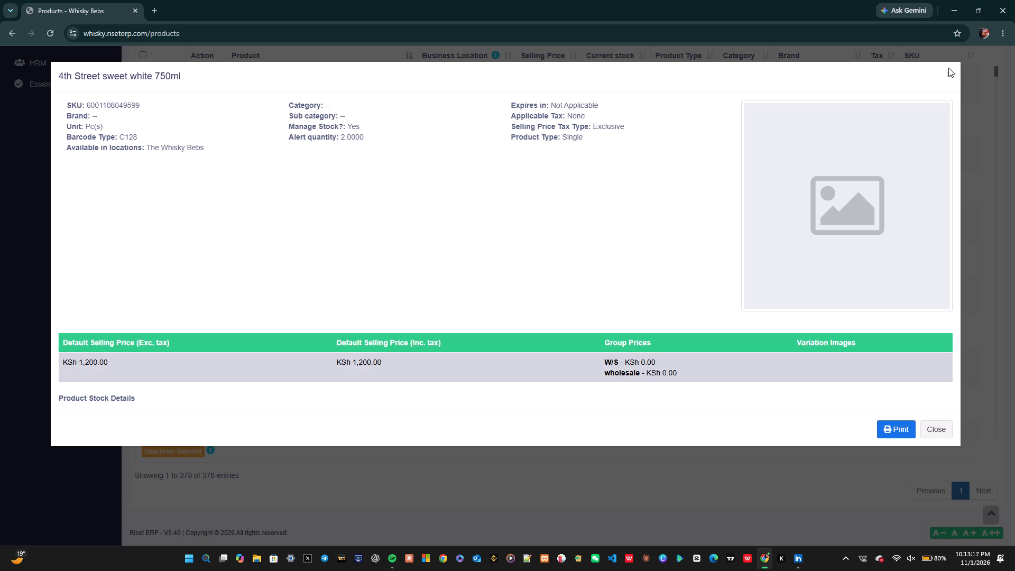
left_click(948, 72)
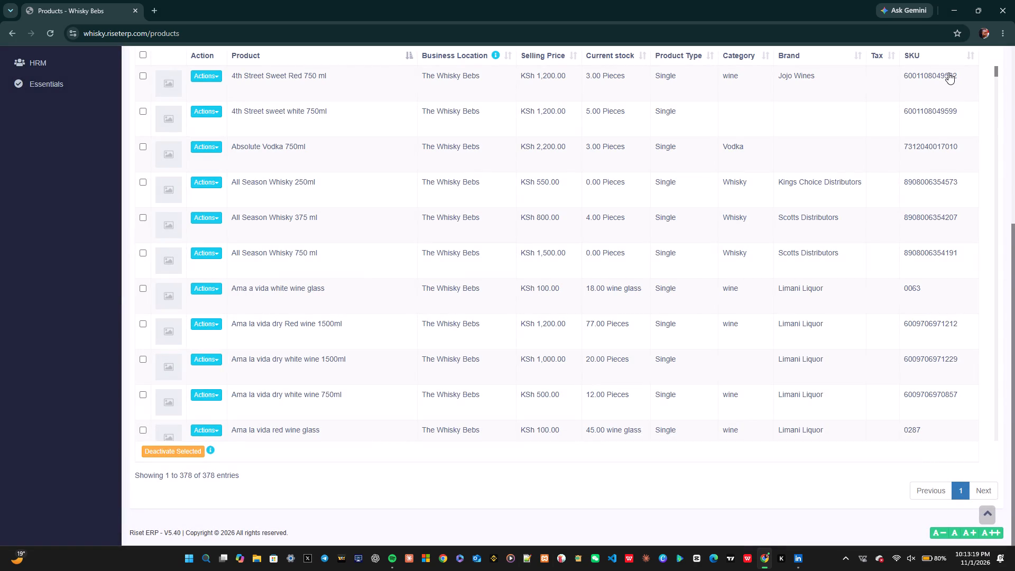
Examine the current stock of the products further down the product list, past the Ama la vida wines.
key("Down")
scroll(601, 281, "down", 1)
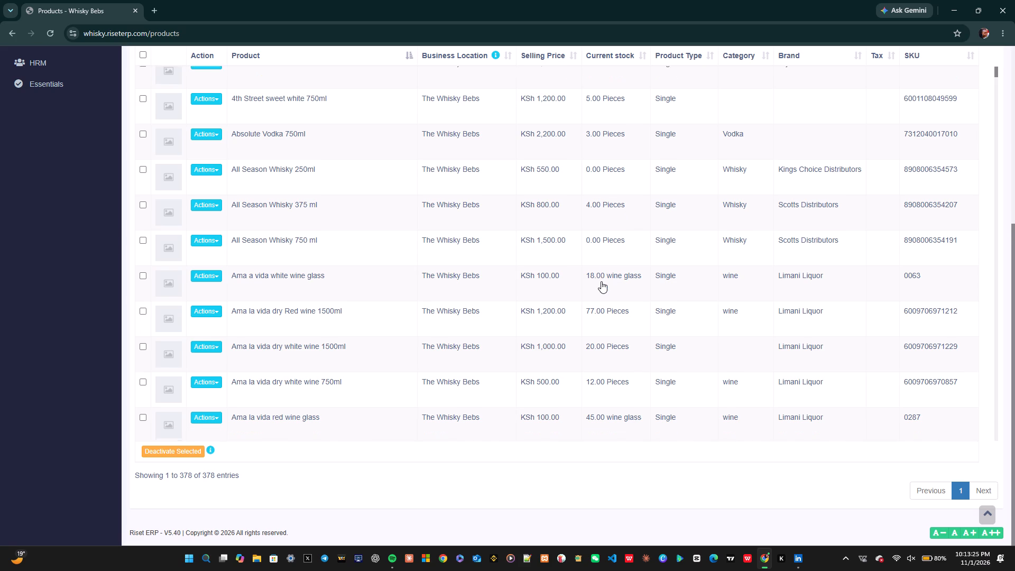
scroll(601, 281, "down", 1)
scroll(599, 342, "down", 1)
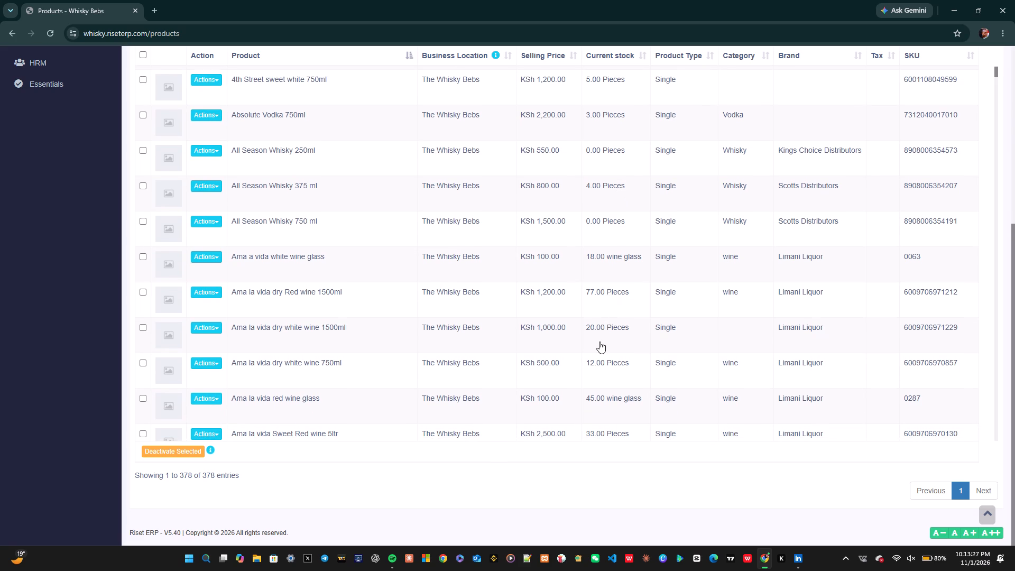
scroll(599, 342, "down", 2)
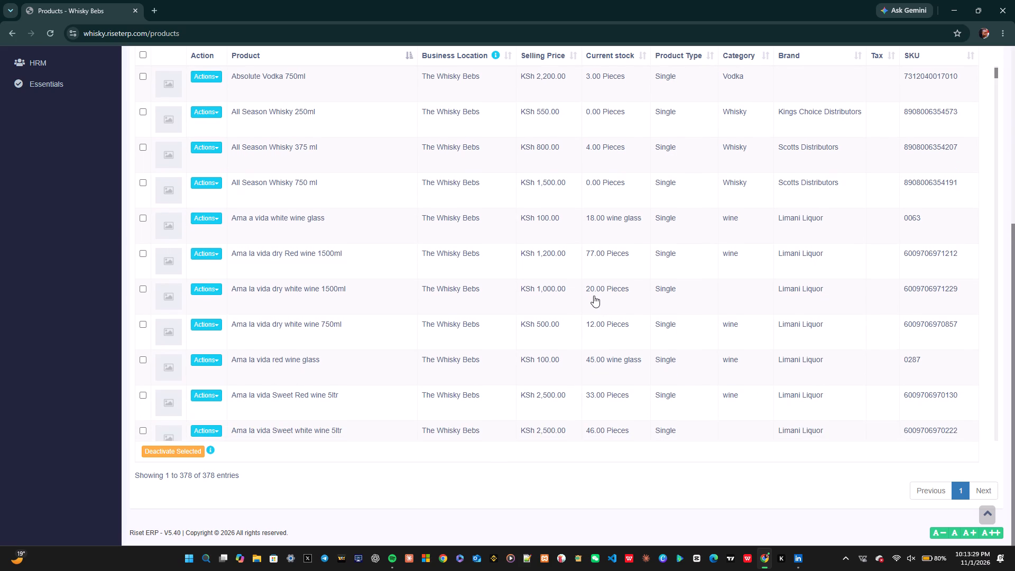